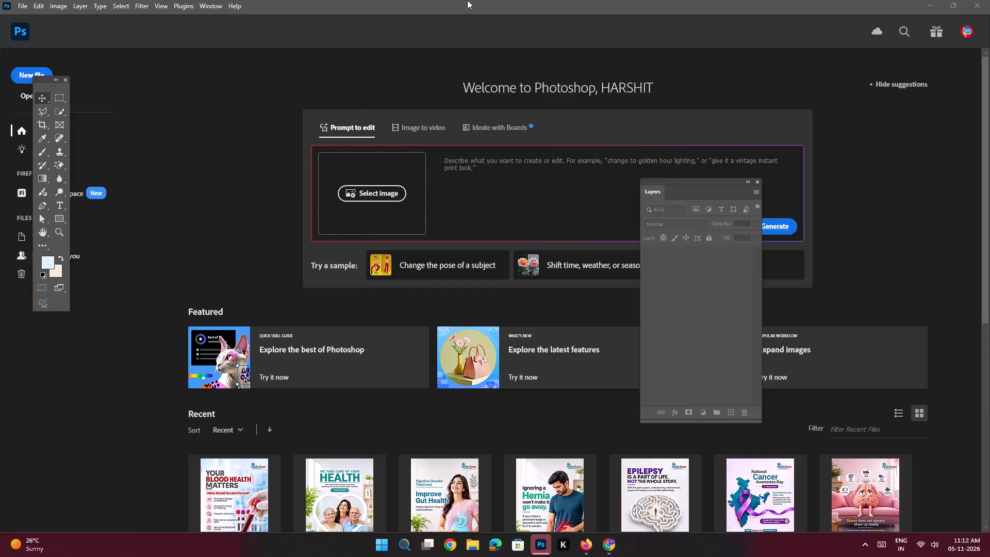
Open the recent file "ignoring hernia.psd".
scroll(504, 303, "down", 5)
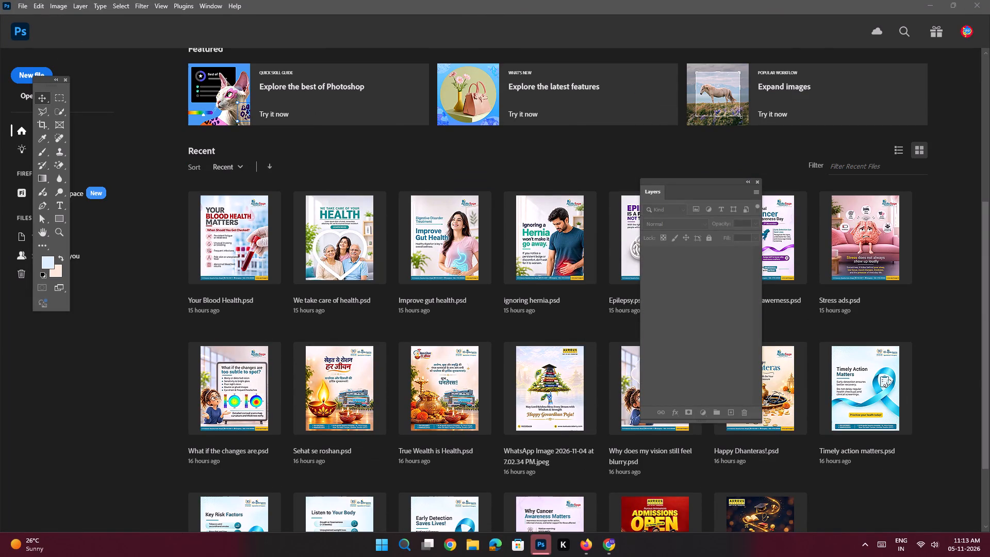
double_click(551, 250)
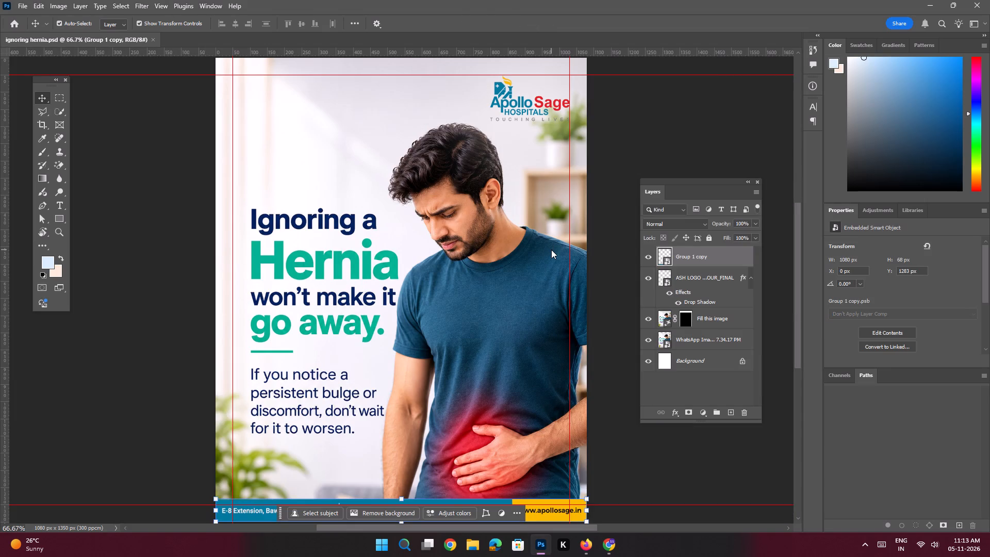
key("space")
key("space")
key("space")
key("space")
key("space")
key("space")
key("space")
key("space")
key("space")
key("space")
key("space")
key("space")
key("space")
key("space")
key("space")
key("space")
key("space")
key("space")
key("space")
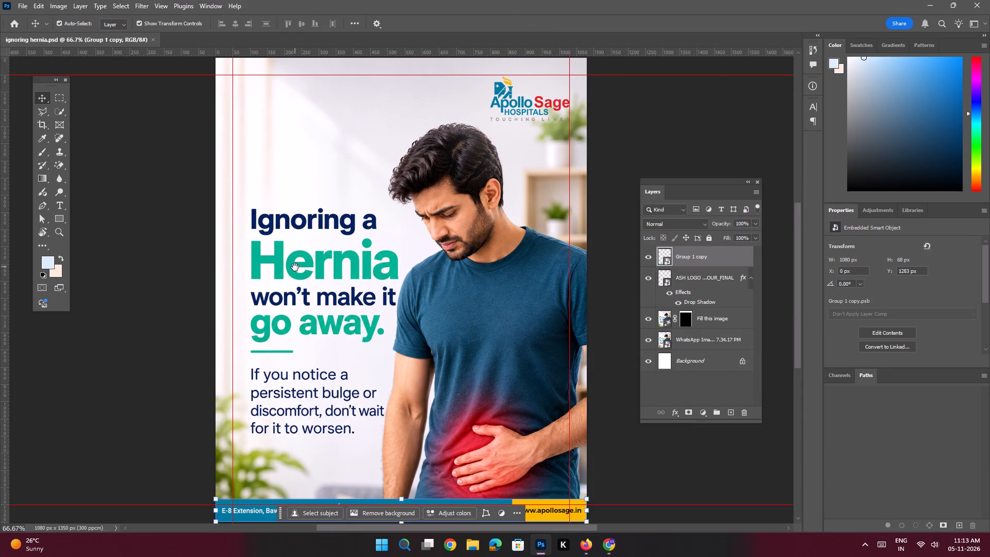
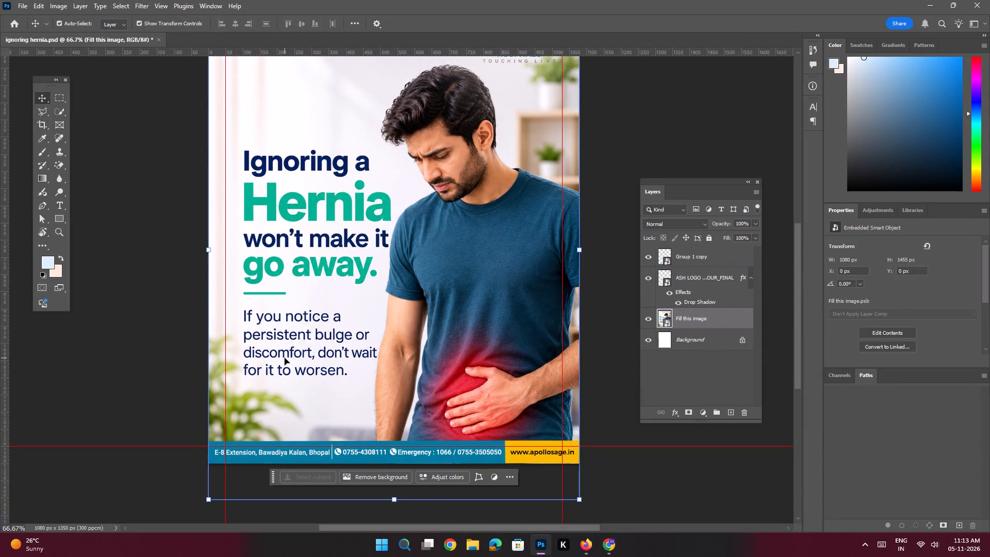
Rasterize the "Fill this image" smart object layer so its pixels are directly editable.
key("space")
key("space")
key("space")
key("space")
key("space")
key("space")
key("space")
key("space")
key("space")
key("space")
key("space")
key("space")
key("space")
key("space")
key("space")
key("space")
key("space")
key("space")
key("space")
key("space")
left_click_drag(322, 267, 325, 332)
left_click_drag(329, 320, 335, 332, "ctrl")
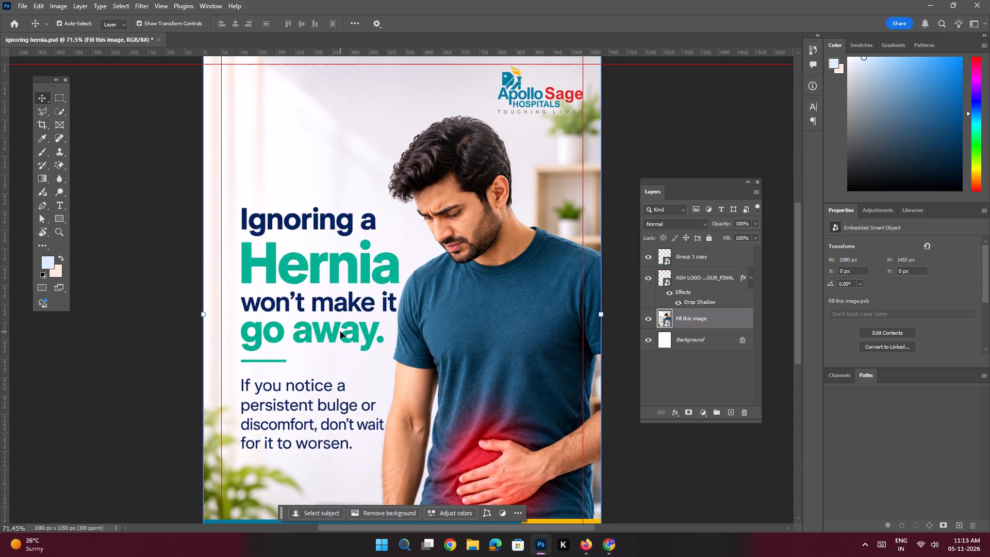
left_click(356, 276)
key("e")
left_click(305, 333)
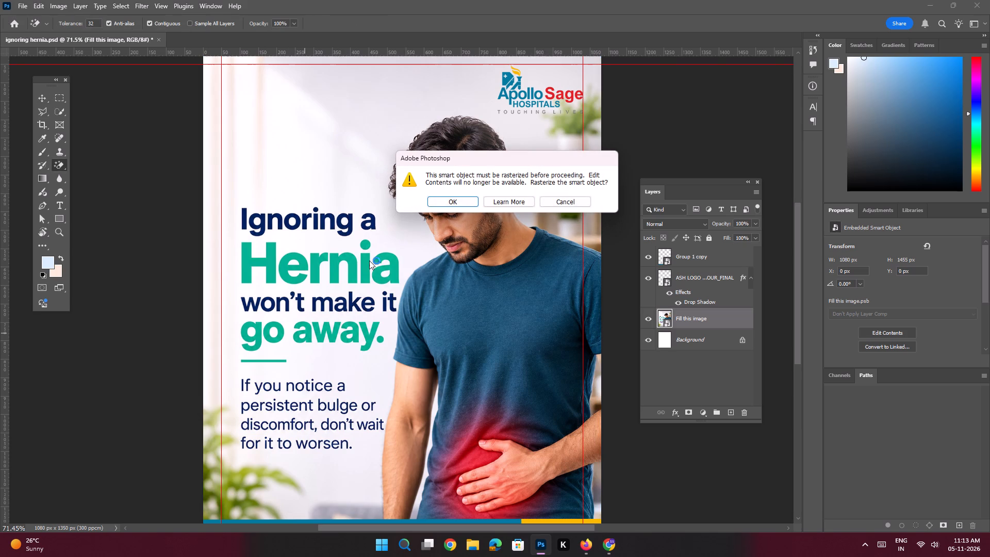
left_click(450, 201)
Start a Polygonal Lasso outline along the top and ragged right edge of the headline, from "Ignoring a" to "go away.".
left_click(48, 111)
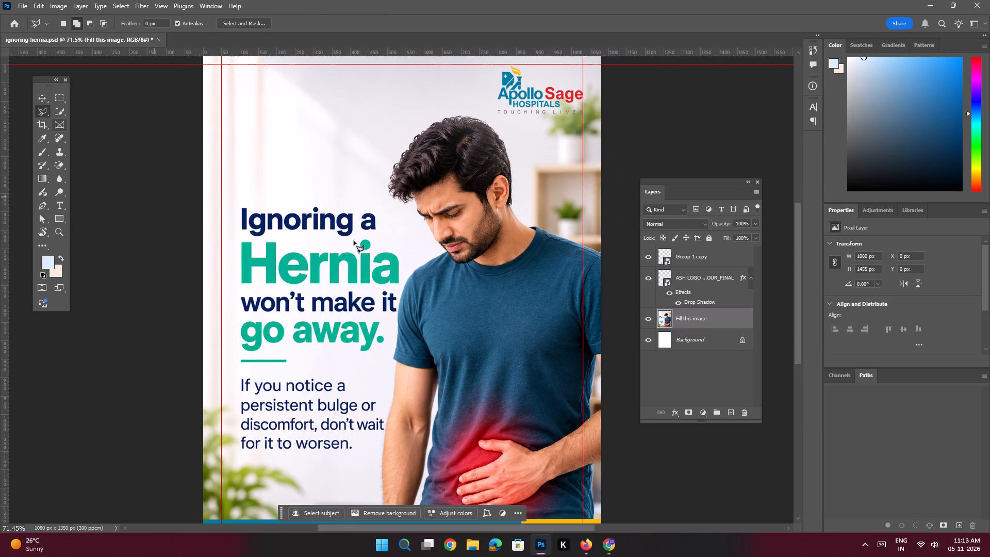
key("ctrl+space")
left_click(239, 202)
left_click(378, 208, "shift")
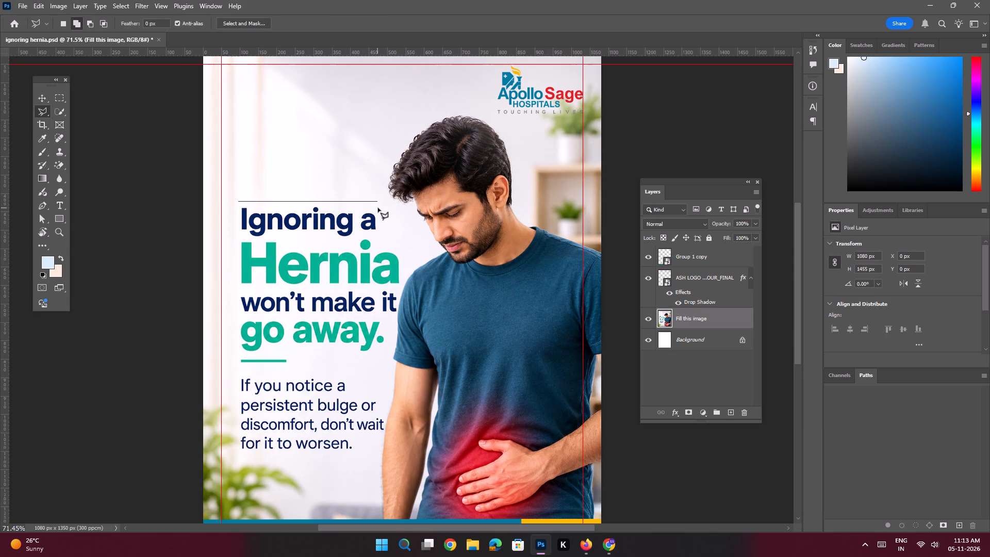
left_click(393, 238)
left_click(399, 257)
key("space")
triple_click(399, 266, "ctrl")
left_click(399, 266, "ctrl")
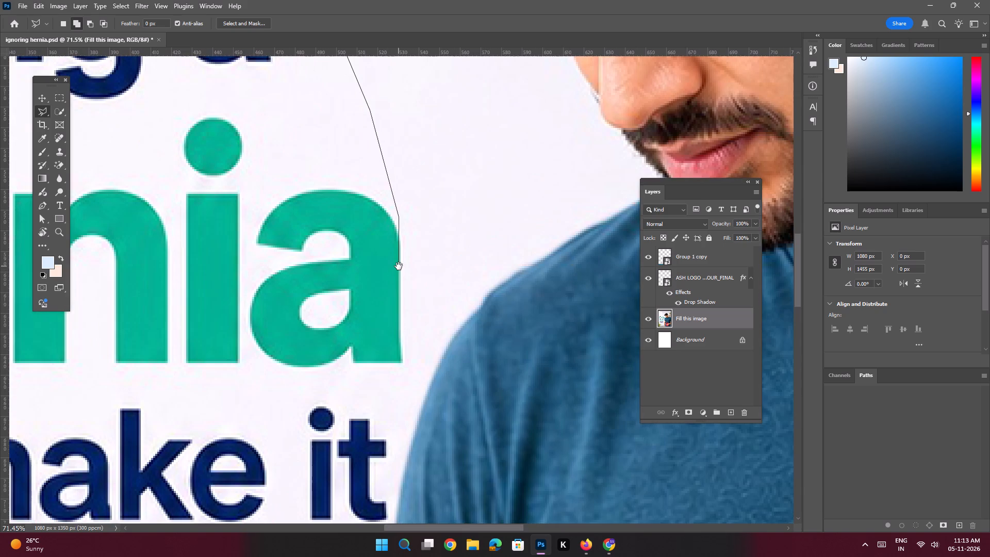
key("space")
key("space")
key("space")
key("space")
key("space")
left_click_drag(399, 266, 385, 173)
left_click(408, 163)
left_click(403, 248)
left_click(392, 310)
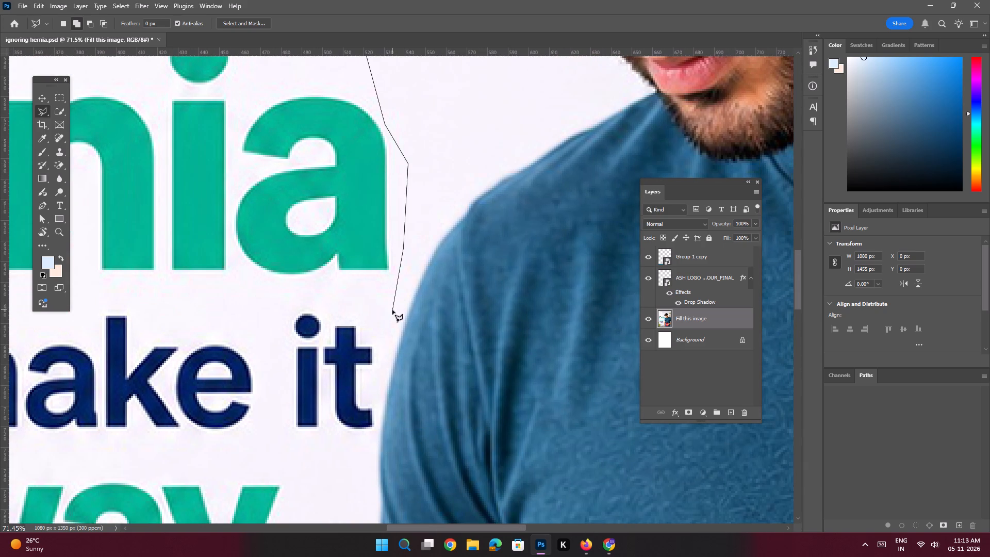
left_click_drag(388, 359, 385, 367)
left_click(376, 418)
left_click(378, 435)
key("space")
key("space")
key("space")
key("space")
key("space")
key("space")
key("space")
left_click_drag(371, 438, 428, 373)
left_click_drag(428, 373, 518, 219)
left_click(447, 248)
left_click(457, 353)
left_click(473, 408)
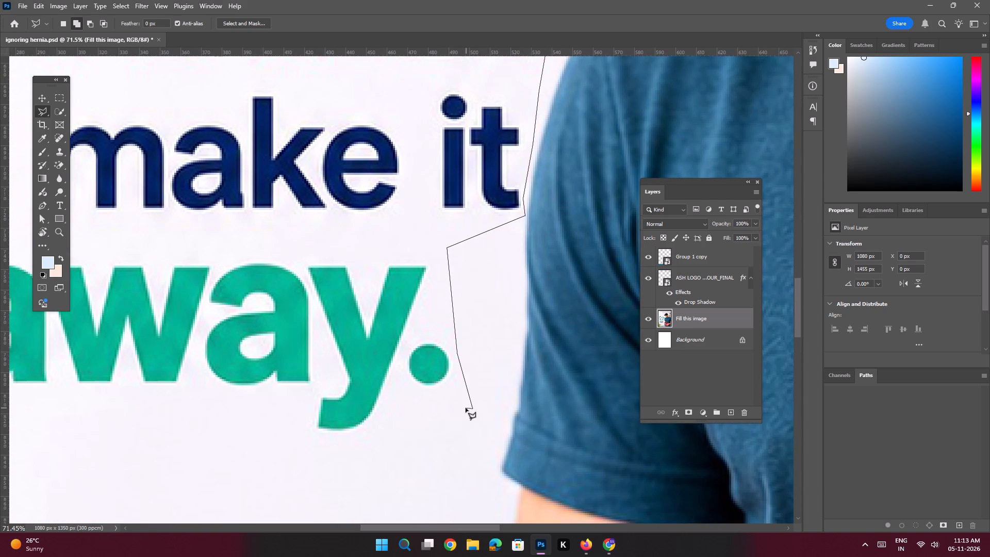
Continue the lasso outline around the right side and bottom of the "If you notice a persistent bulge" paragraph.
scroll(466, 408, "down", 6, "alt")
left_click(316, 400)
key("space")
key("space")
key("space")
key("space")
key("space")
key("space")
key("space")
key("space")
key("space")
left_click_drag(316, 400, 453, 134)
left_click(459, 207)
left_click(452, 245)
left_click(537, 251)
key("space")
key("space")
key("space")
key("space")
key("space")
key("space")
key("space")
key("space")
key("space")
key("space")
key("space")
key("space")
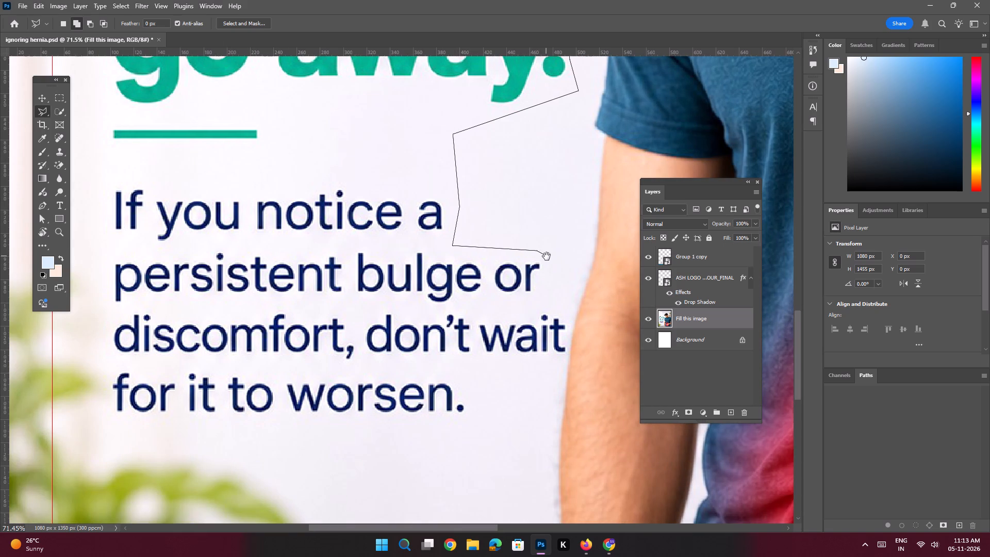
left_click_drag(547, 256, 424, 241)
left_click(426, 250)
left_click(428, 283)
left_click(429, 296)
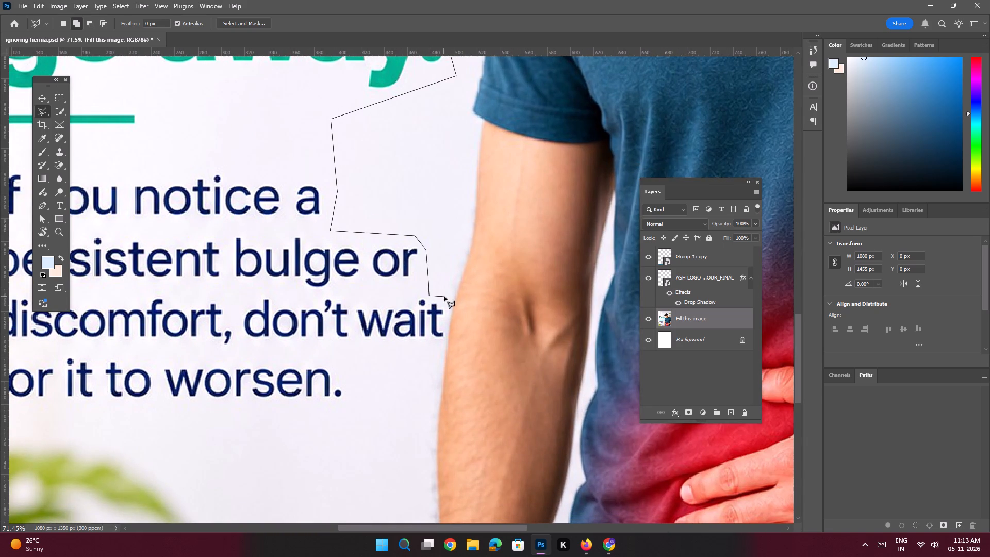
left_click(444, 297)
left_click(445, 332)
left_click(431, 353)
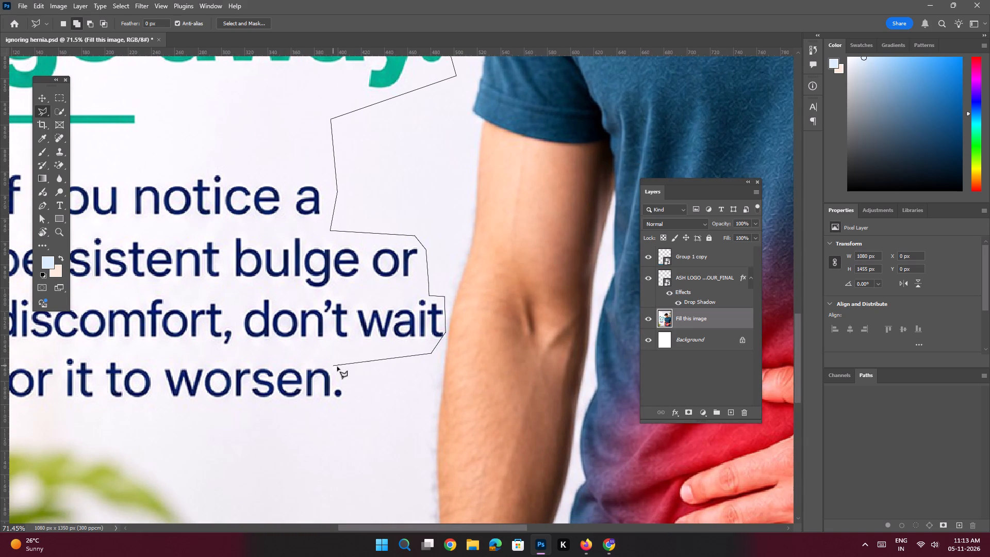
left_click(338, 367)
left_click_drag(346, 387, 347, 395)
left_click(346, 405)
left_click(333, 405)
key("space")
key("space")
key("space")
key("space")
key("space")
key("space")
left_click_drag(331, 404, 576, 389)
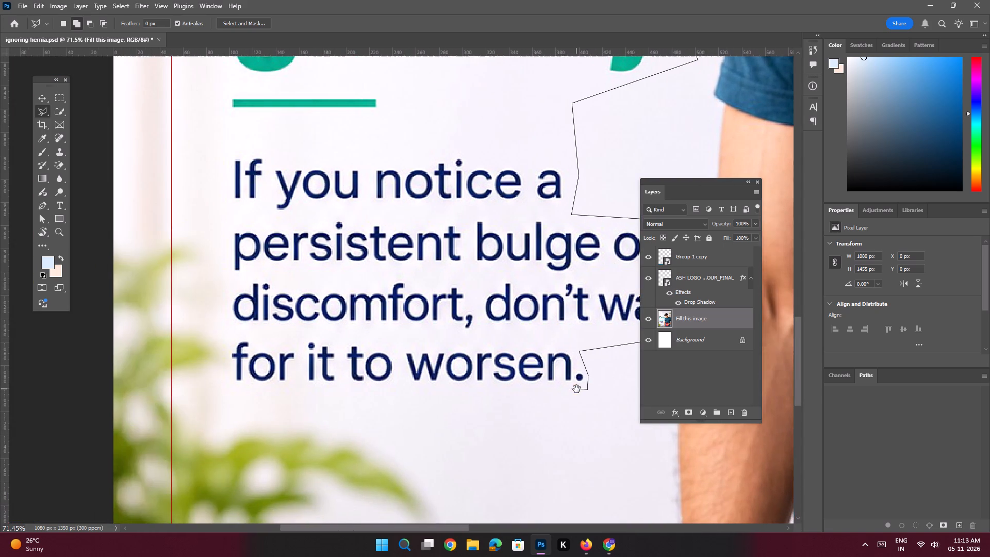
left_click_drag(576, 389, 575, 389)
left_click(234, 389, "shift")
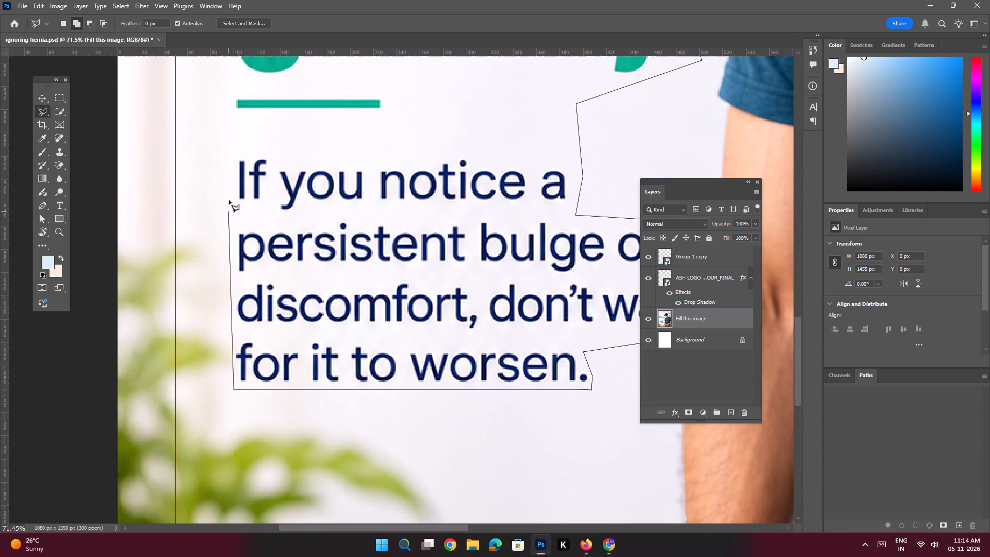
Close the lasso outline along the left edge of the text, up to its starting corner above "Ignoring a".
key("shift+space")
key("shift+space")
key("shift+space")
key("shift+space")
key("shift+space")
key("shift+space")
key("shift+space")
key("shift+space")
left_click_drag(229, 186, 245, 391)
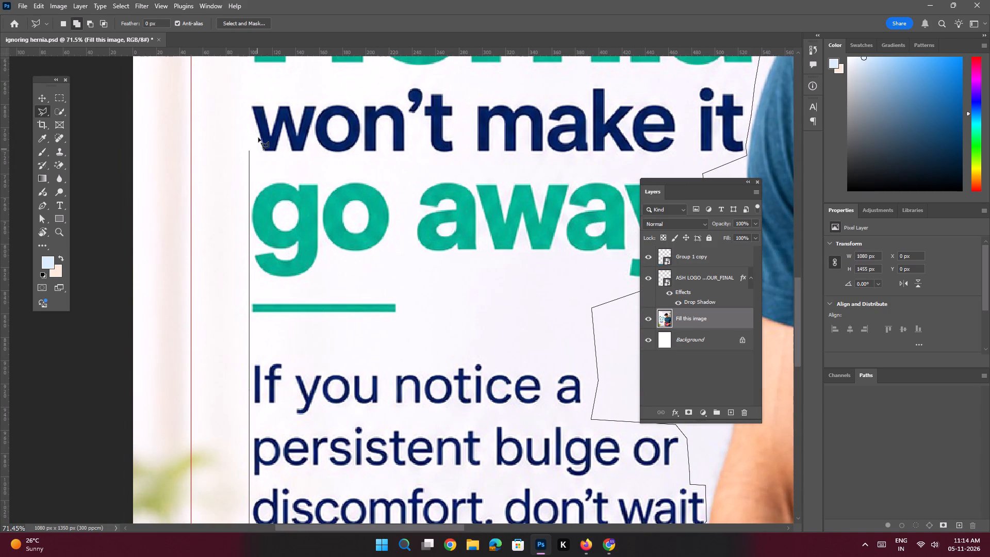
key("shift+space")
key("shift+space")
key("shift+space")
key("shift+space")
key("shift+space")
key("shift+space")
key("shift+space")
key("shift+space")
left_click_drag(258, 137, 254, 346)
key("shift+space")
key("shift+space")
key("shift+space")
key("shift+space")
key("shift+space")
key("shift+space")
key("shift+space")
left_click_drag(252, 121, 255, 241)
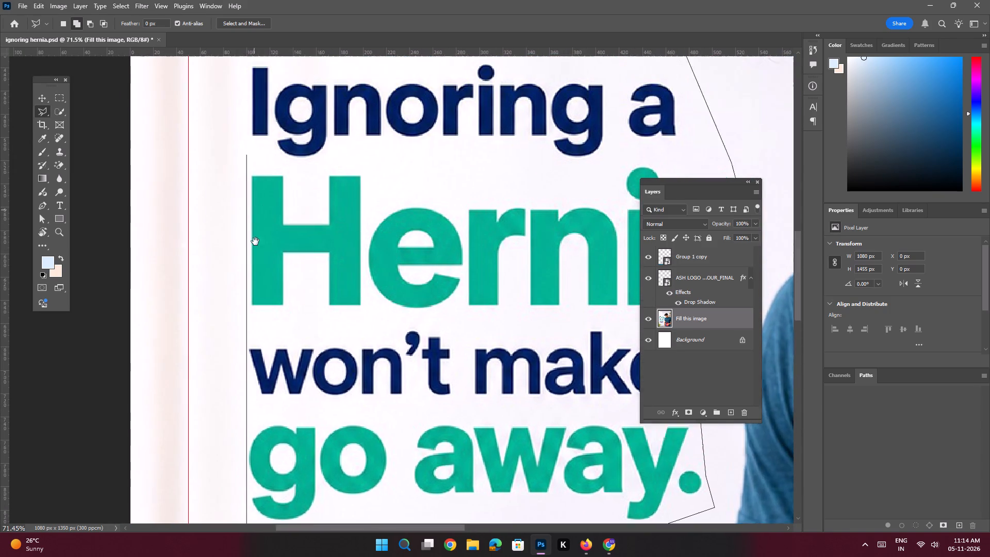
left_click_drag(255, 241, 255, 287)
double_click(246, 178, "shift")
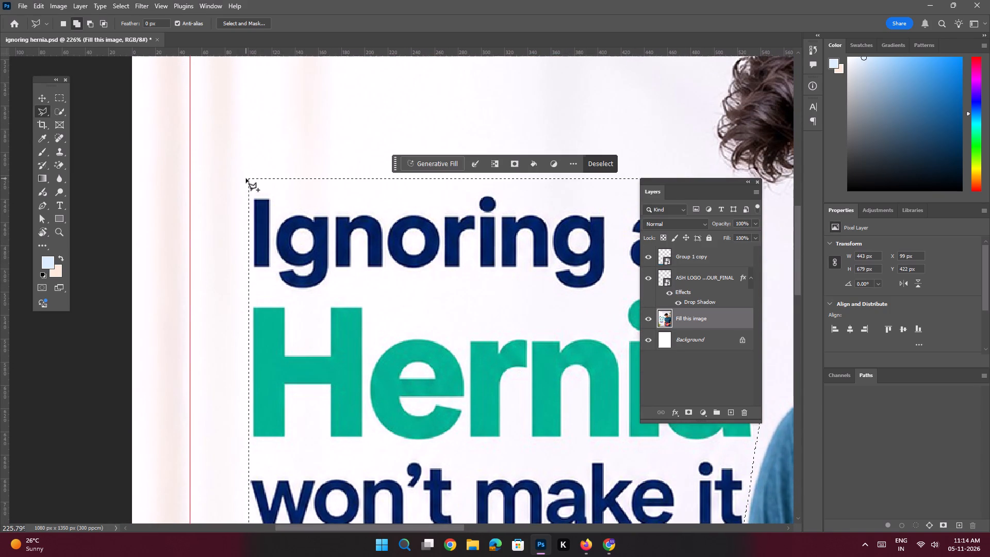
Cut the selected text block from the image and paste it in place on a new layer above it.
key("ctrl+x")
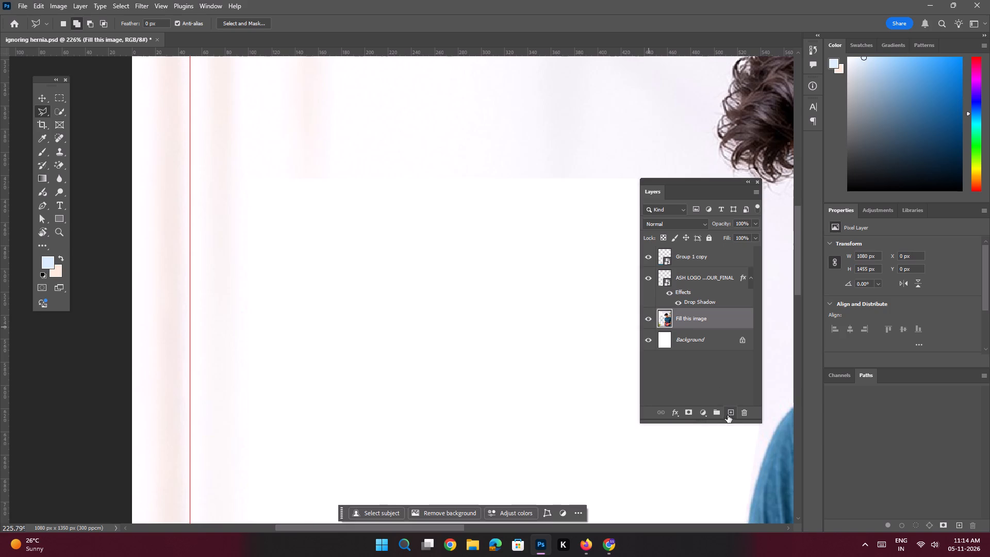
left_click(730, 412)
key("ctrl+shift+v")
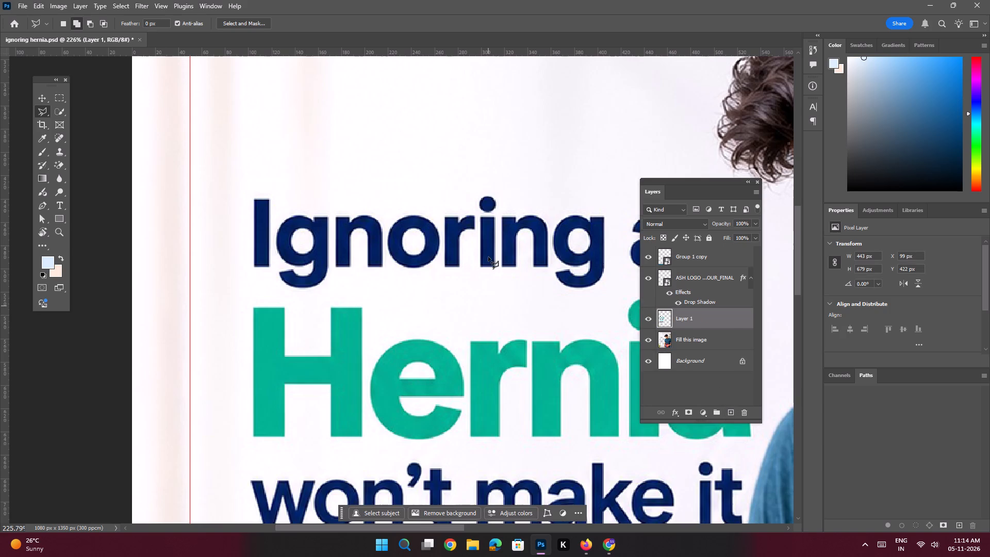
Move the text layer up and left, aligning its left edge with the left margin guide at X 50 px.
left_click(38, 101)
key("space")
left_click_drag(252, 252, 211, 239, "ctrl")
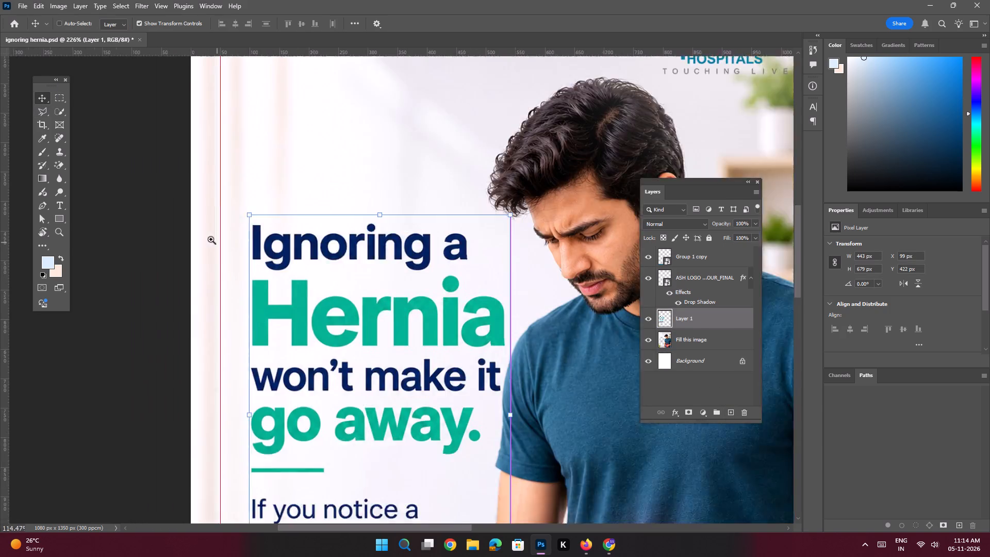
left_click_drag(211, 239, 211, 239, "ctrl")
left_click_drag(393, 278, 353, 275)
left_click_drag(349, 302, 352, 249, "shift")
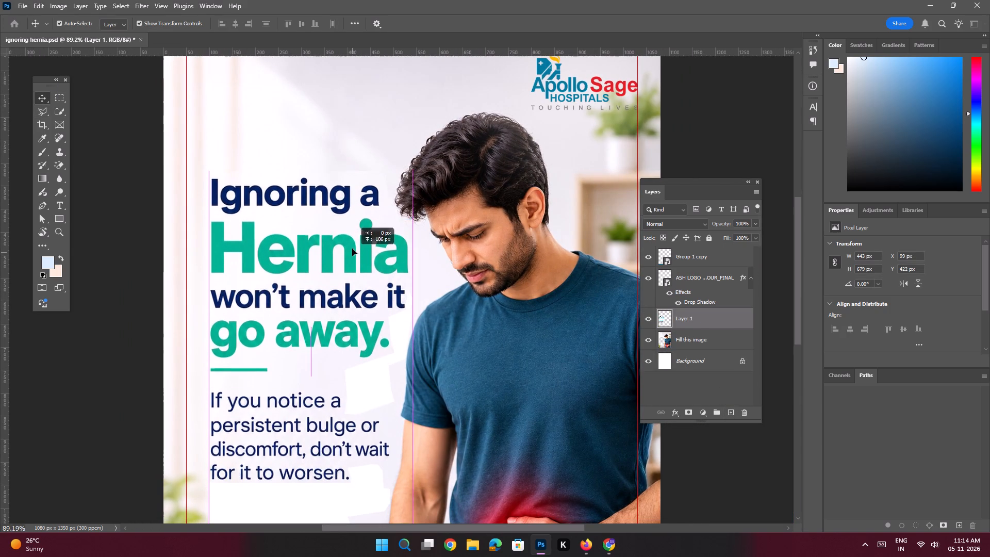
left_click_drag(352, 249, 350, 208, "shift")
left_click_drag(328, 214, 307, 212, "shift")
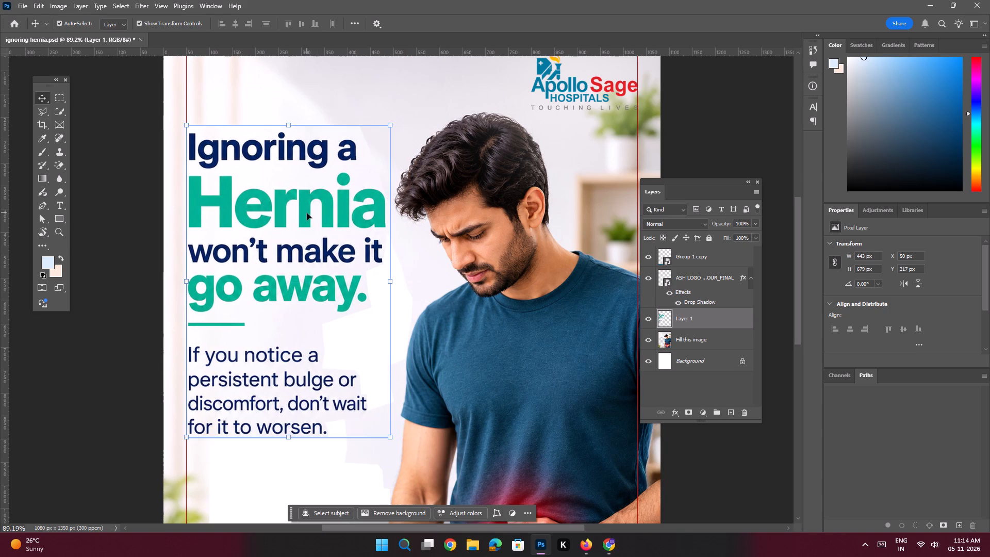
left_click_drag(342, 213, 342, 199, "shift")
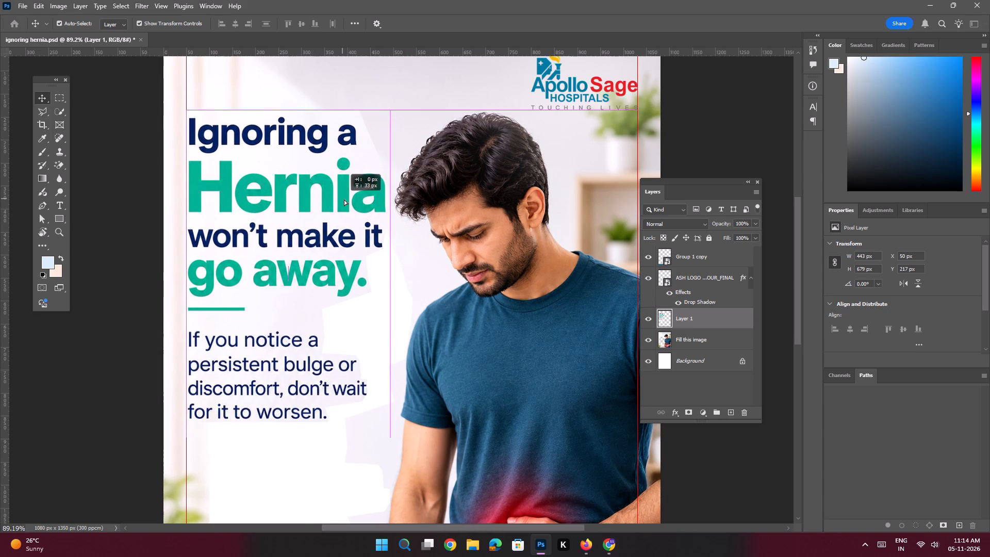
Erase the pale background around the lettering on the text layer with the Magic Eraser at tolerance 32.
key("e")
left_click(290, 312)
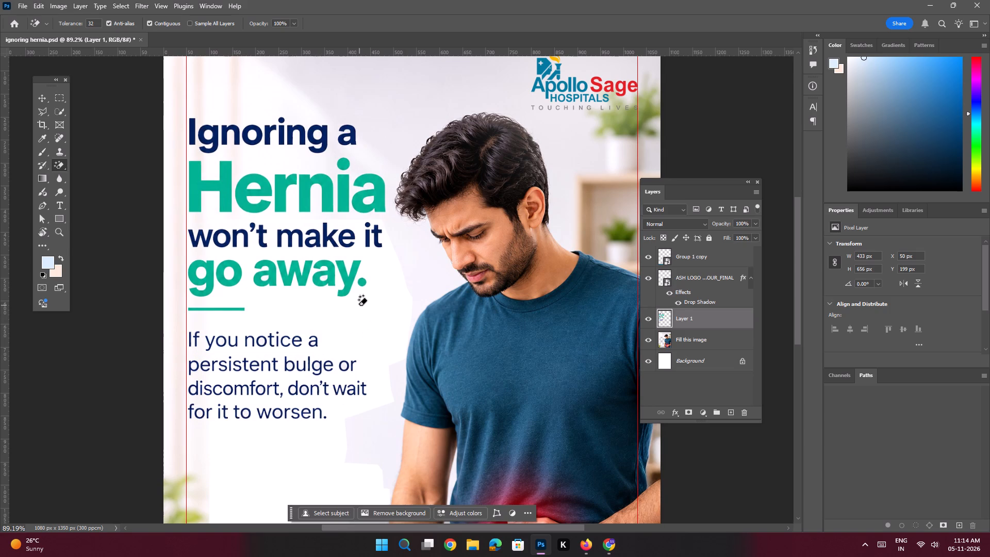
key("ctrl+space")
key("ctrl+space")
key("ctrl+space")
key("ctrl+space")
key("ctrl+space")
key("ctrl+space")
key("ctrl+space")
left_click_drag(368, 284, 343, 275, "ctrl")
left_click_drag(361, 252, 362, 256)
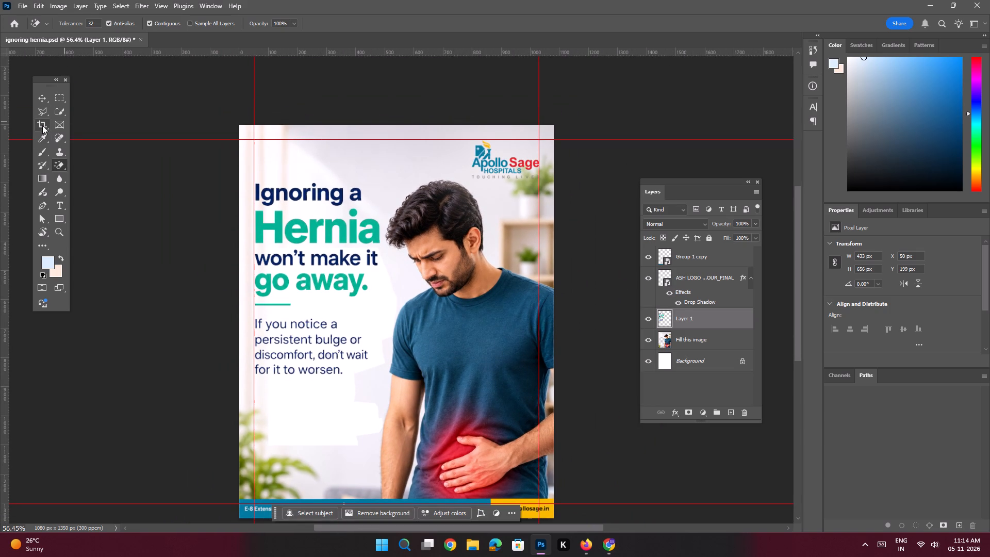
Hide the Layer 1 text layer and make the "Fill this image" photo layer active.
left_click(43, 96)
left_click(650, 320)
key("ctrl+space")
key("ctrl+space")
key("ctrl+space")
key("ctrl+space")
key("ctrl+space")
key("ctrl+space")
key("ctrl+space")
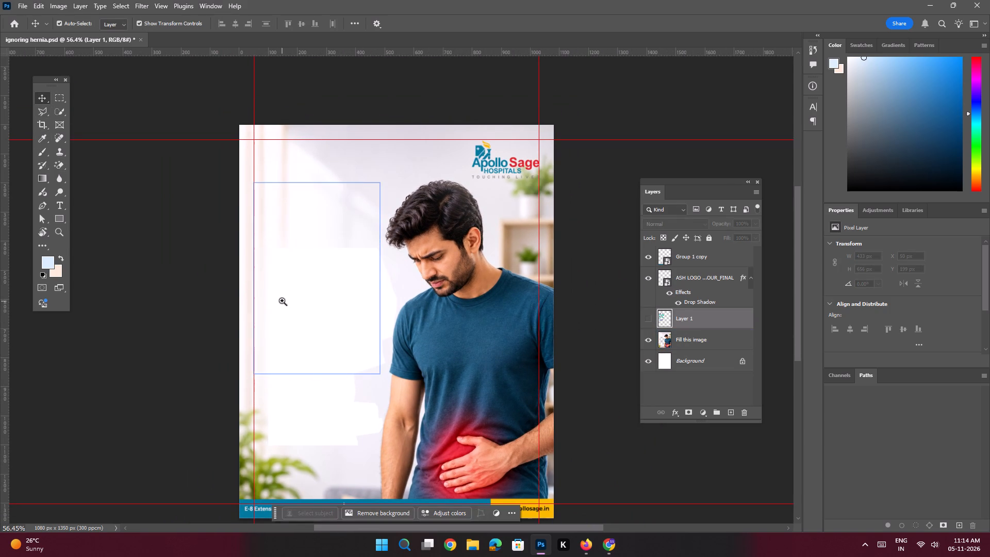
left_click_drag(282, 301, 293, 317, "ctrl")
left_click(374, 285)
left_click(350, 226)
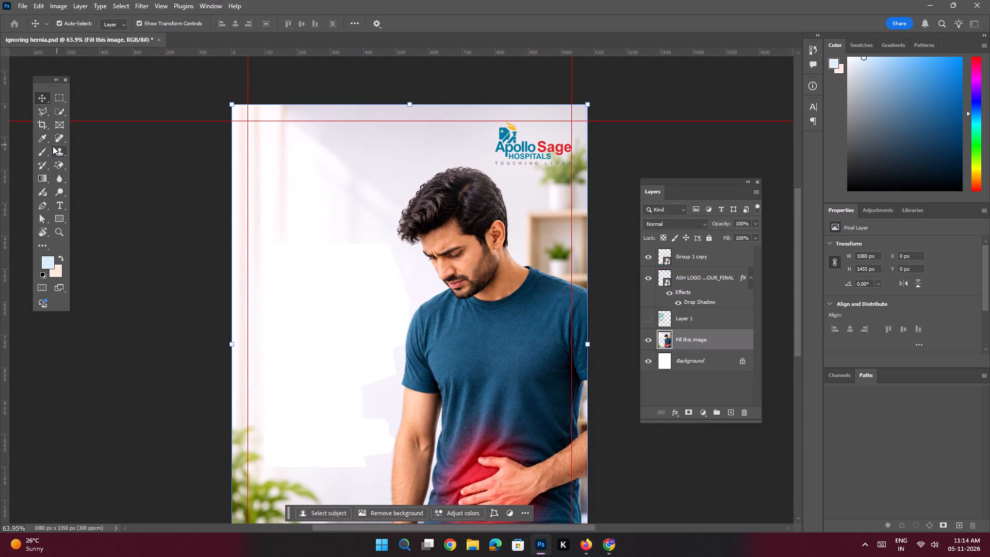
Start a Polygonal Lasso outline just outside the white patch's upper-left corner and run it along the top edge to the upper-right corner.
left_click(42, 108)
key("ctrl+space")
key("ctrl+space")
key("ctrl+space")
key("ctrl+space")
key("ctrl+space")
key("ctrl+space")
key("ctrl+space")
key("ctrl+space")
key("ctrl+space")
key("ctrl+space")
key("ctrl+space")
key("ctrl+space")
key("ctrl+space")
left_click(345, 298, "ctrl")
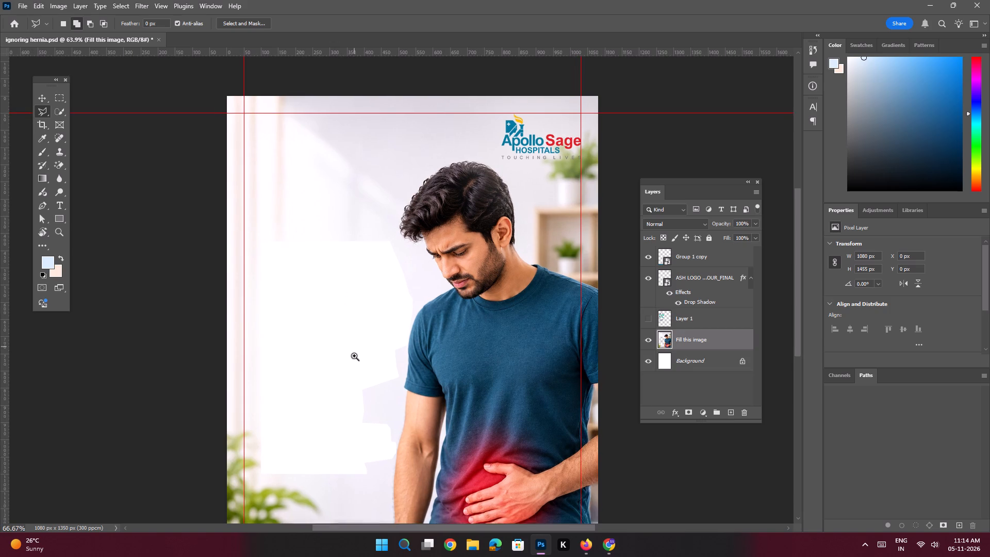
left_click_drag(354, 356, 342, 353)
left_click(243, 234)
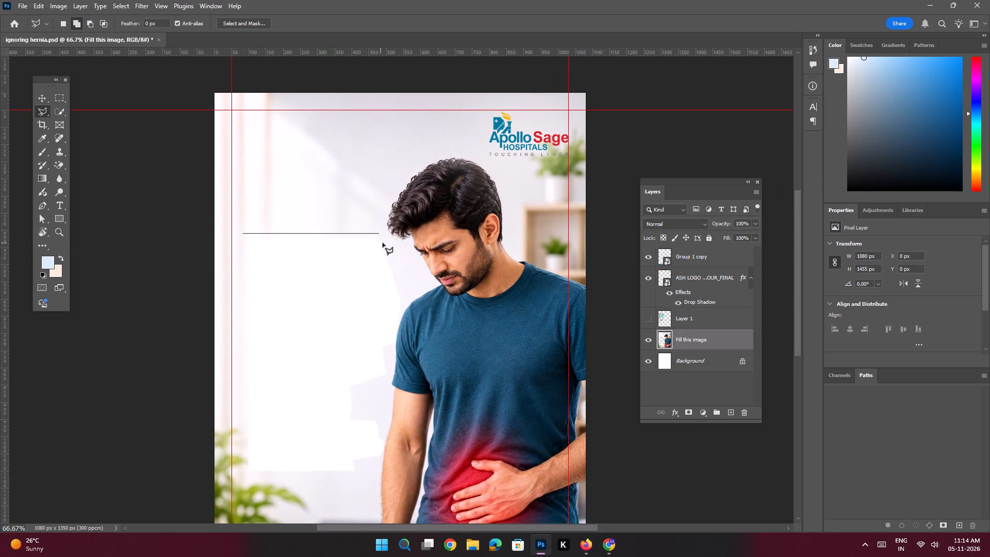
key("shift+space")
triple_click(383, 243, "ctrl")
key("space")
key("space")
key("space")
key("space")
key("space")
key("space")
key("space")
left_click_drag(383, 243, 343, 194)
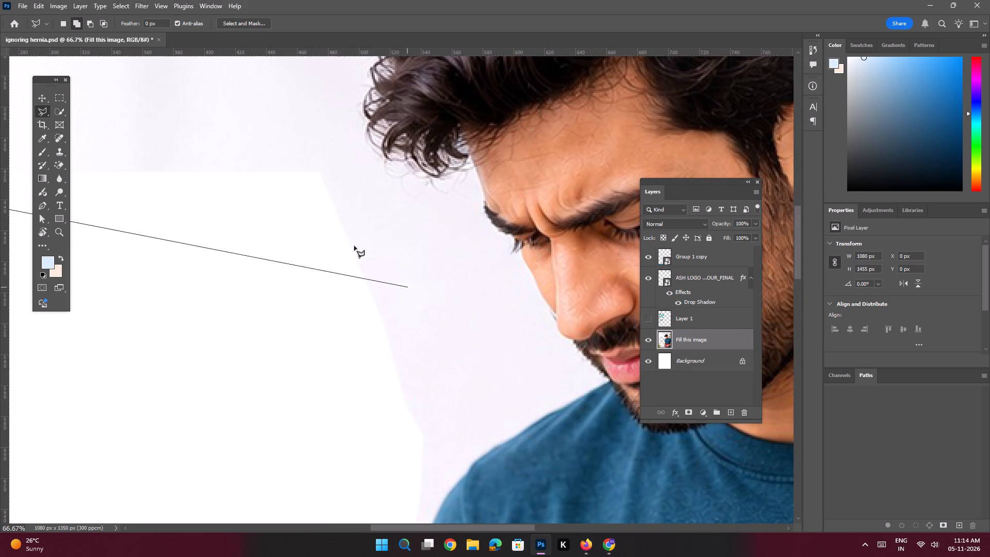
left_click(308, 149)
Continue the lasso outline down the white patch's right edge, past the man's face and shoulder to the notch beside his sleeve.
left_click(406, 343)
key("space")
key("space")
key("space")
key("space")
key("space")
key("space")
left_click_drag(406, 351, 375, 213)
left_click(389, 268)
left_click(405, 322)
left_click(400, 361)
left_click(394, 380)
key("space")
key("space")
key("space")
key("space")
key("space")
key("space")
key("space")
key("space")
left_click_drag(392, 385, 404, 323)
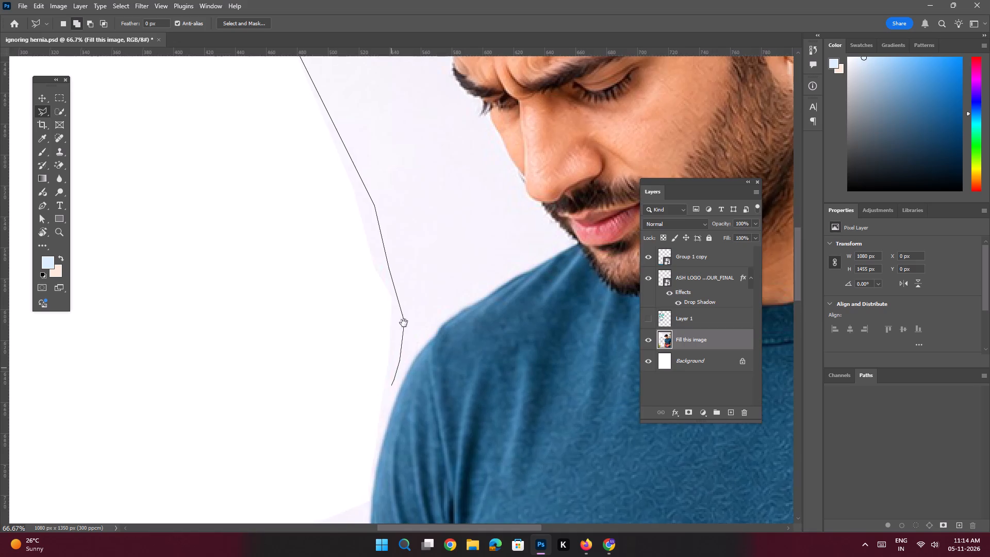
left_click_drag(404, 323, 416, 270)
left_click(411, 302)
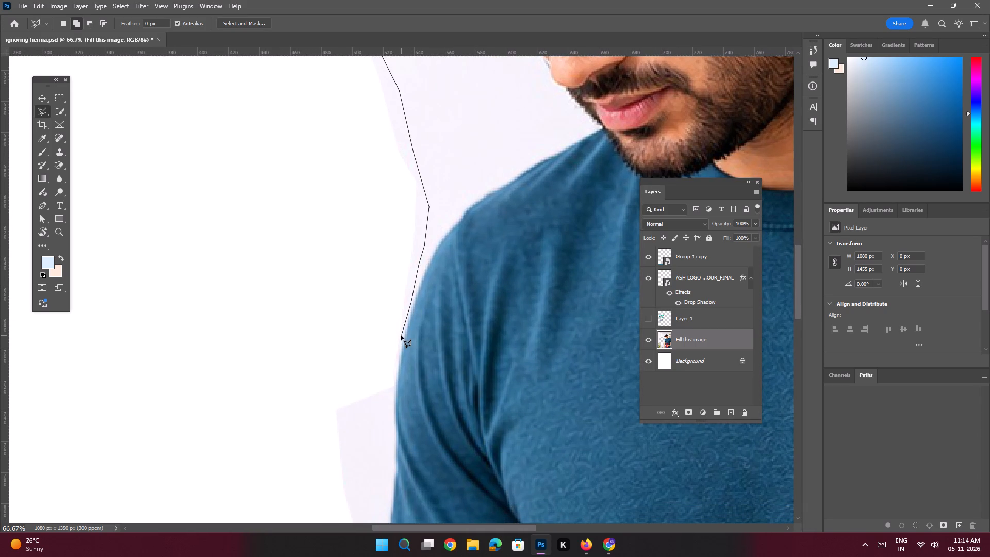
left_click(401, 336)
left_click(397, 372)
left_click(396, 387)
left_click(392, 391)
Carry the lasso outline around the stepped edges of the white patch beside the sleeve and upper arm.
key("space")
key("space")
key("space")
key("space")
key("space")
key("space")
key("space")
left_click_drag(377, 403, 410, 282)
left_click(372, 291)
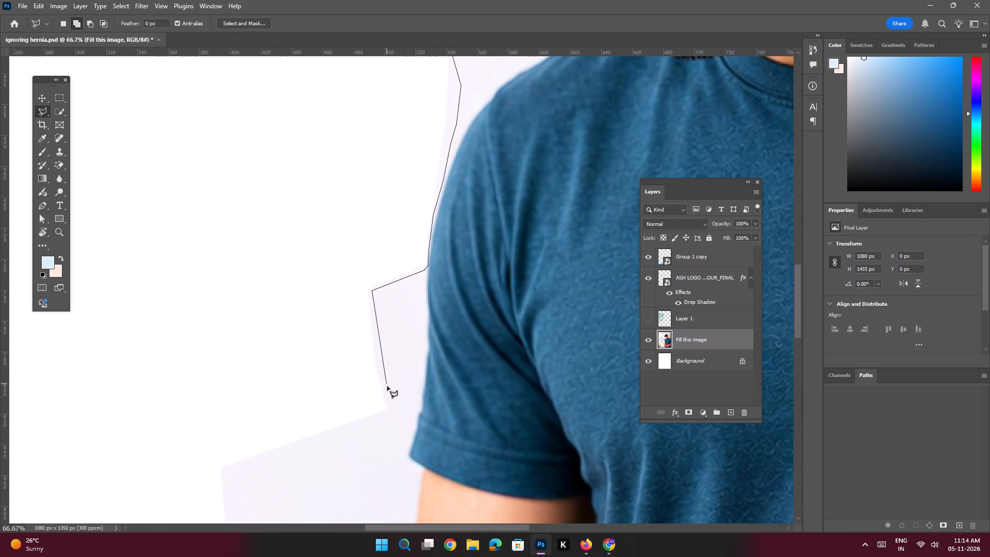
left_click(388, 401)
left_click(388, 412)
key("space")
key("space")
key("space")
key("space")
key("space")
key("space")
key("space")
left_click_drag(388, 413, 428, 247)
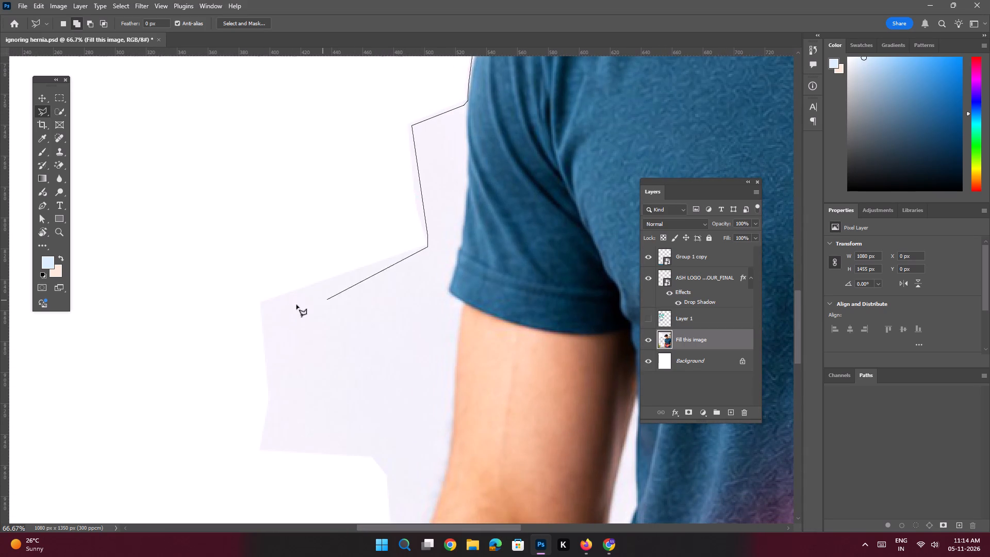
left_click(267, 307)
left_click(274, 410)
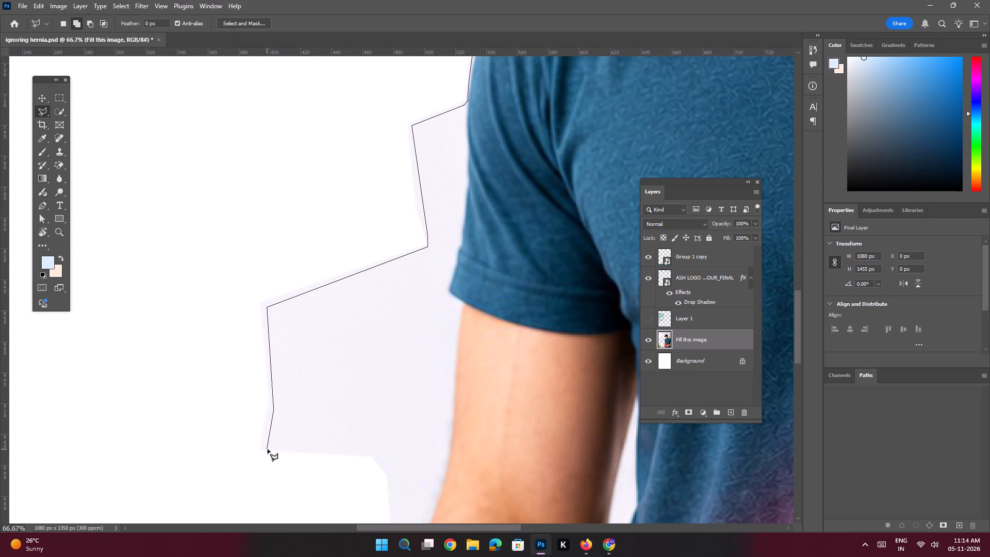
left_click(268, 449)
Extend the lasso outline around the white patch's bulge beside the elbow and down to its lower-right corner.
key("space")
key("space")
key("space")
key("space")
key("space")
left_click_drag(268, 449, 248, 280)
left_click(337, 277)
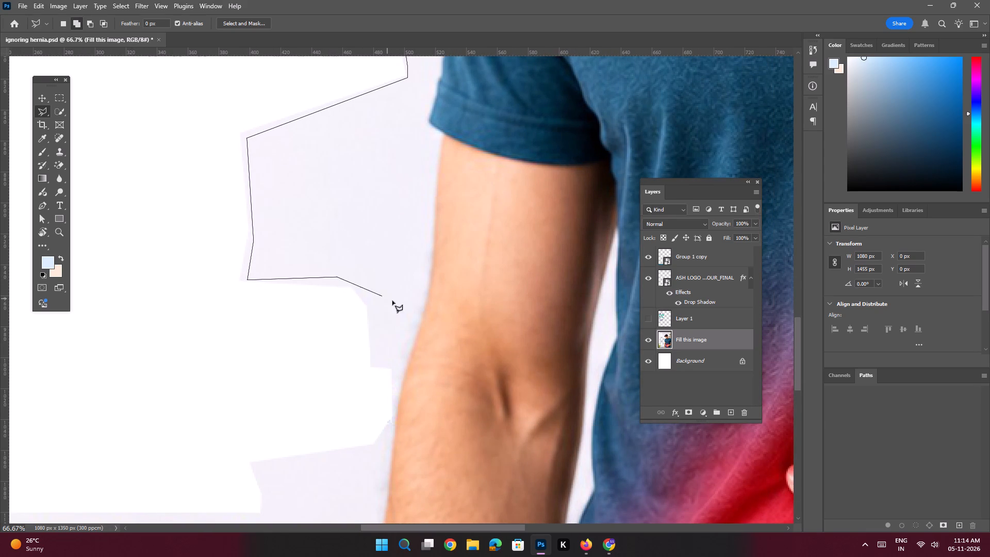
left_click(365, 289)
left_click(377, 336)
left_click(375, 361)
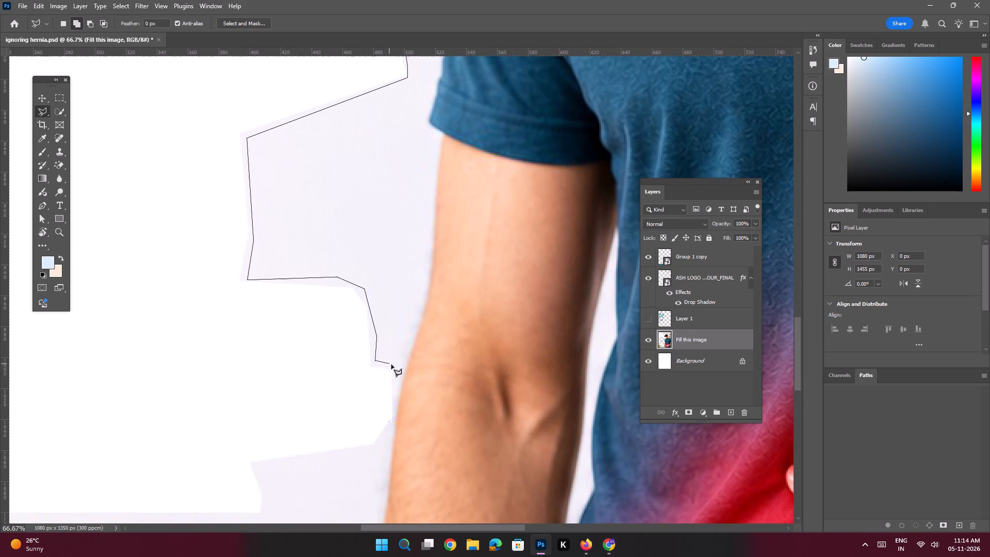
left_click(392, 365)
left_click(395, 386)
key("space")
key("space")
key("space")
key("space")
key("space")
left_click_drag(395, 389, 412, 282)
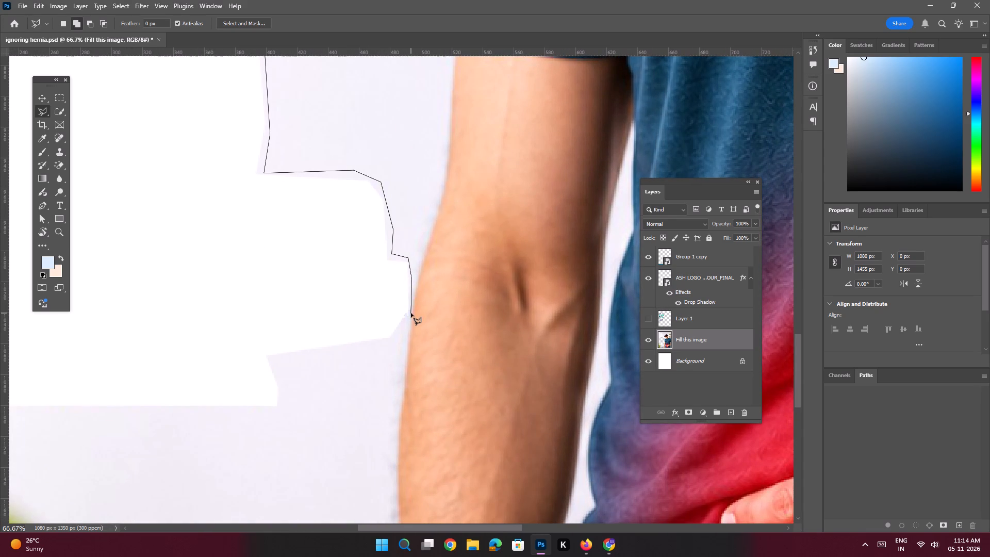
left_click(411, 313)
left_click_drag(407, 328, 404, 333)
left_click_drag(397, 342, 389, 347)
left_click(276, 361)
left_click(285, 397)
left_click_drag(284, 414, 278, 414)
left_click(273, 414)
Close the lasso outline along the bottom and left edges of the white patch, back to its upper-left starting corner.
scroll(273, 413, "down", 8, "alt")
key("space")
key("space")
key("space")
key("space")
key("space")
key("space")
key("space")
key("space")
key("space")
key("space")
key("space")
key("space")
left_click_drag(271, 358, 343, 394)
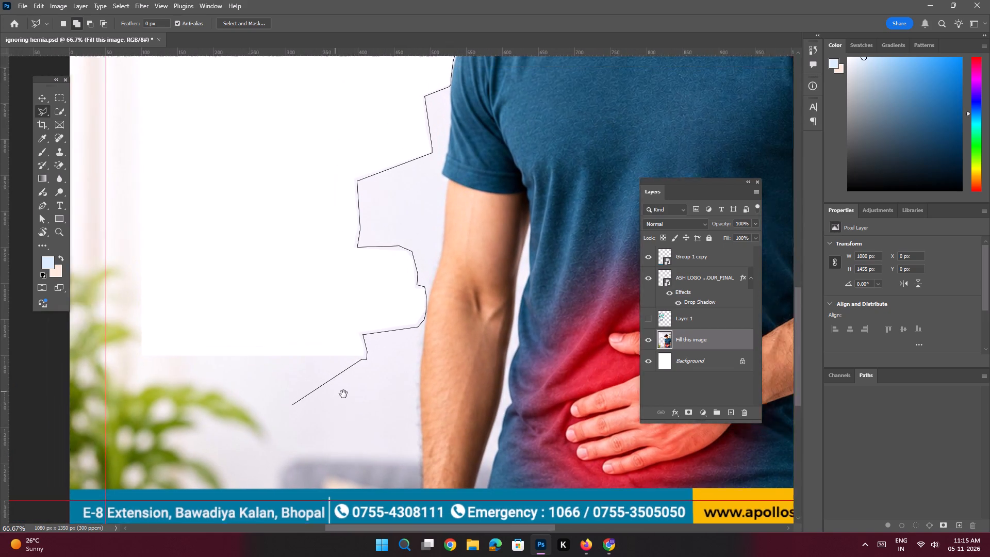
left_click_drag(343, 394, 348, 396)
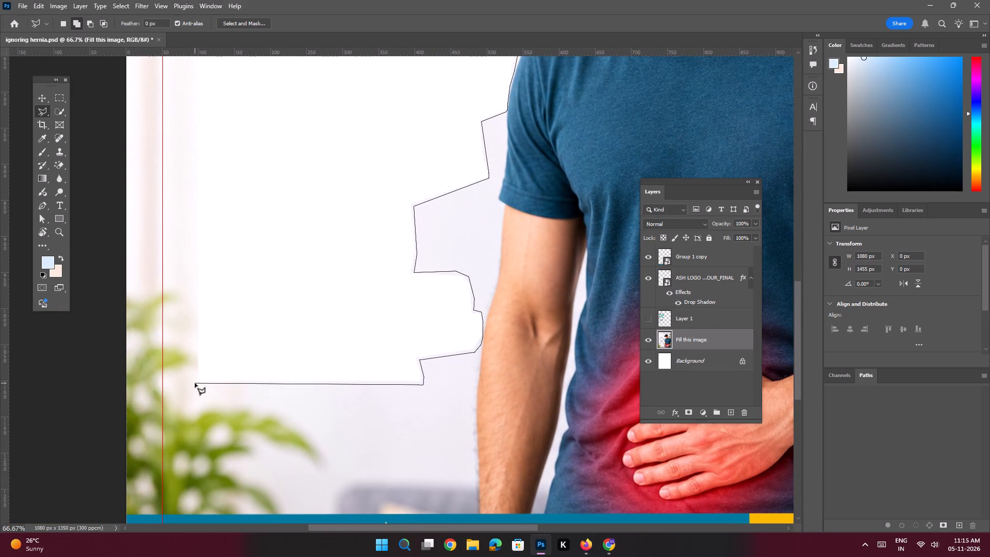
left_click(195, 383)
key("shift+space")
key("shift+space")
key("shift+space")
key("shift+space")
key("shift+space")
key("shift+space")
key("shift+space")
key("shift+space")
key("shift+space")
key("shift+space")
left_click_drag(183, 140, 220, 417)
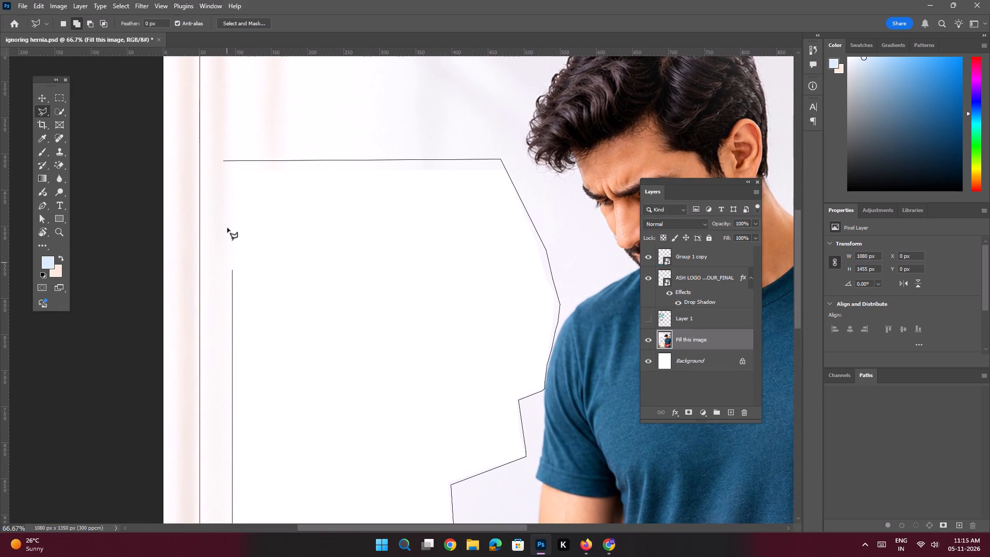
left_click(221, 167)
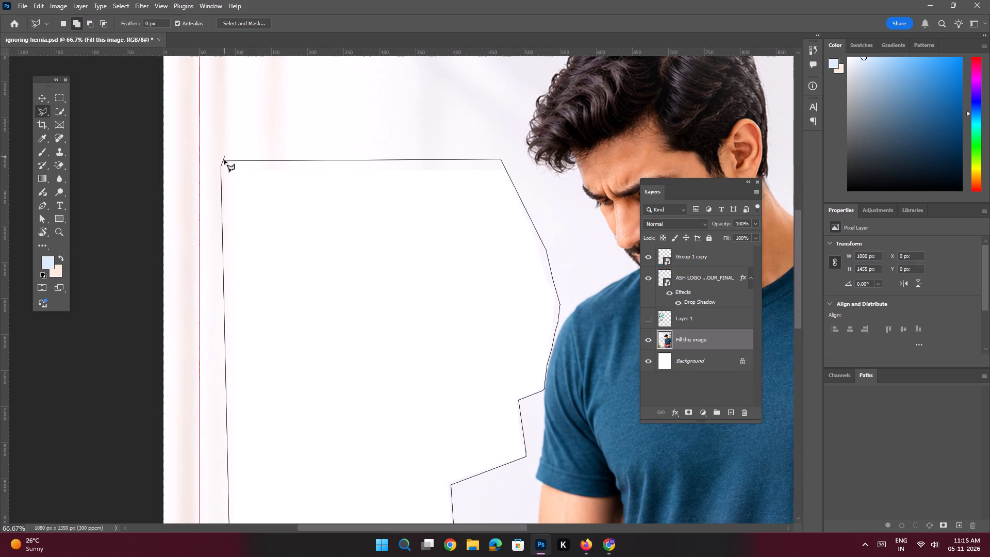
left_click(224, 161)
Fill the selected white patch using Content-Aware contents with Color Adaptation, Normal mode and 100% opacity.
key("shift+BackSpace")
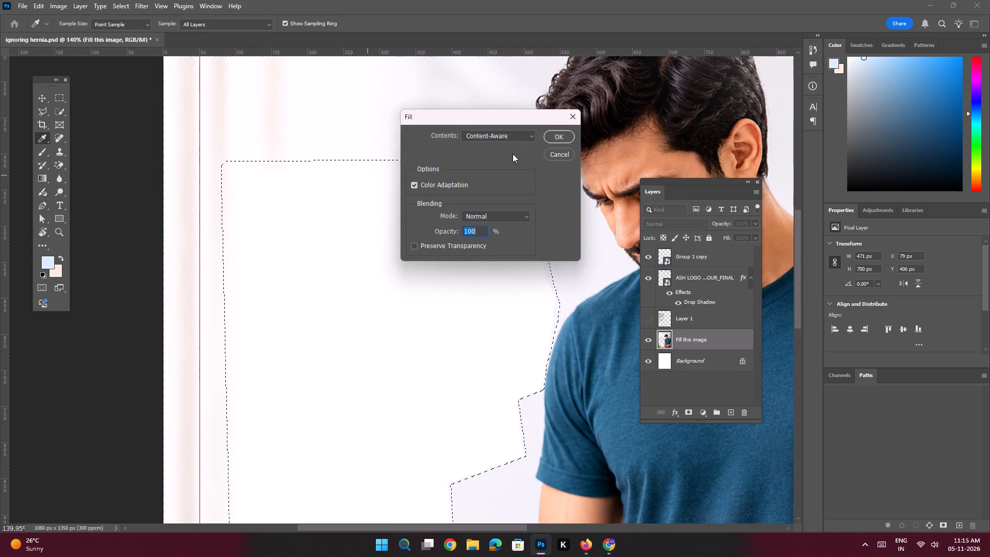
left_click(548, 136)
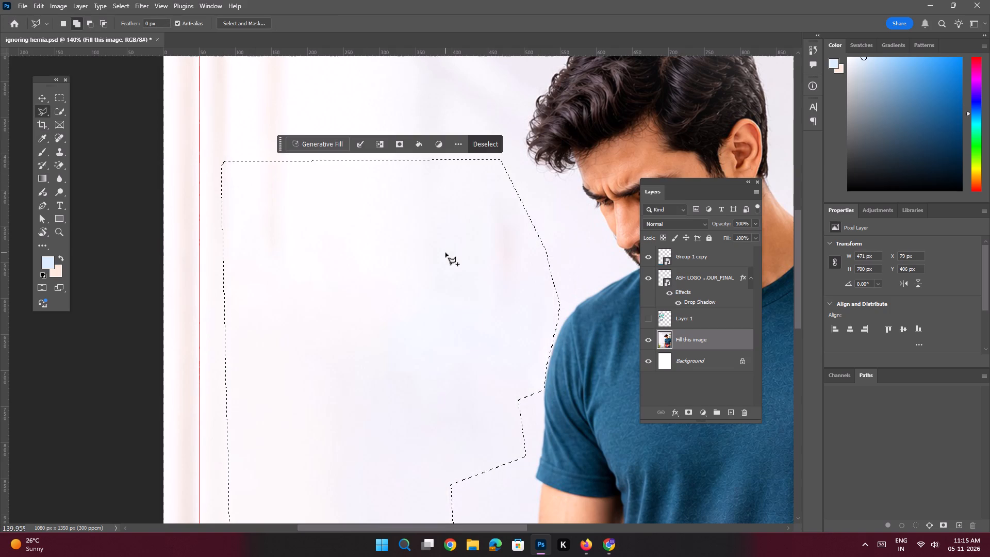
Clear the selection and show the hidden Layer 1 text over the filled background.
key("ctrl+d")
key("ctrl+space")
key("ctrl+space")
key("ctrl+space")
key("ctrl+space")
key("ctrl+space")
key("ctrl+space")
key("ctrl+space")
key("ctrl+space")
key("ctrl+space")
key("ctrl+space")
key("ctrl+space")
key("ctrl+space")
key("ctrl+space")
key("ctrl+space")
key("ctrl+space")
left_click_drag(460, 278, 408, 265, "ctrl")
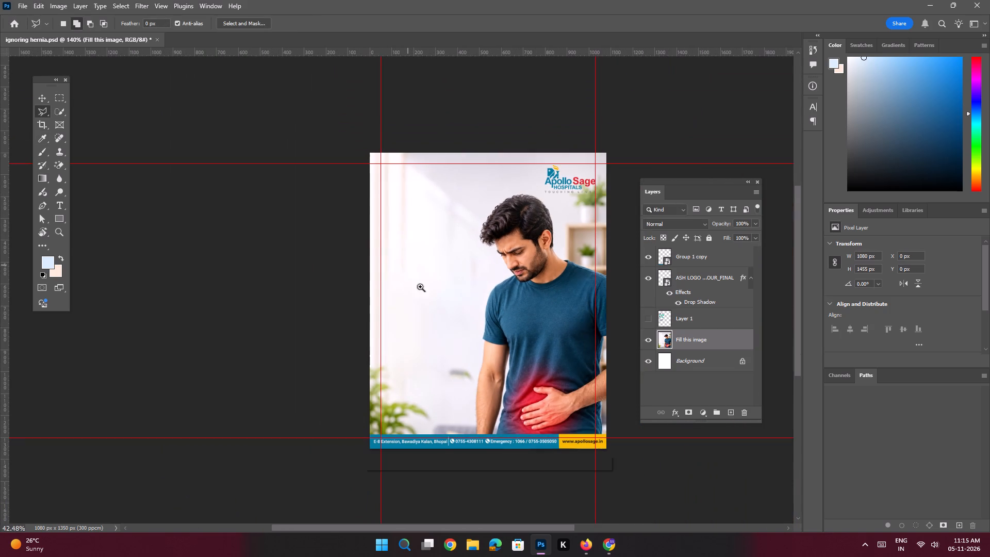
left_click(647, 317)
Move the Layer 1 headline and paragraph block slightly straight down, keeping its left edge on the vertical margin guide.
key("space")
left_click_drag(454, 257, 477, 300, "ctrl")
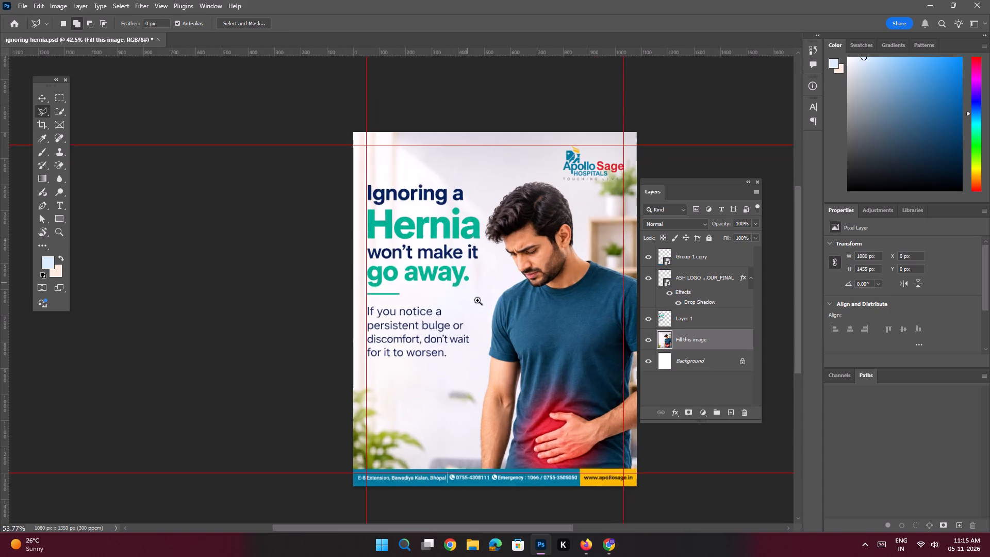
left_click_drag(477, 300, 480, 303, "ctrl")
left_click_drag(489, 292, 471, 291)
left_click(36, 100)
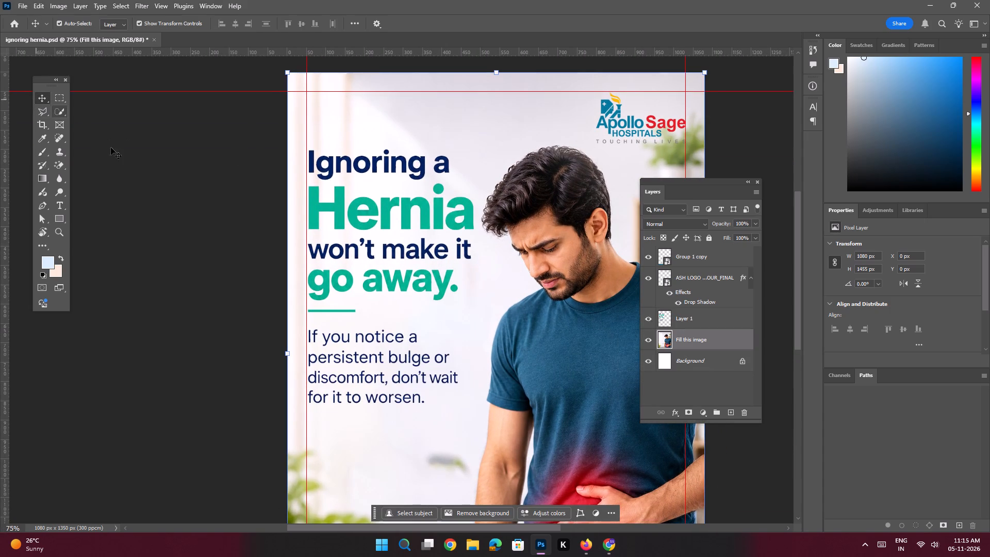
left_click(440, 214)
left_click_drag(437, 214, 438, 242, "shift")
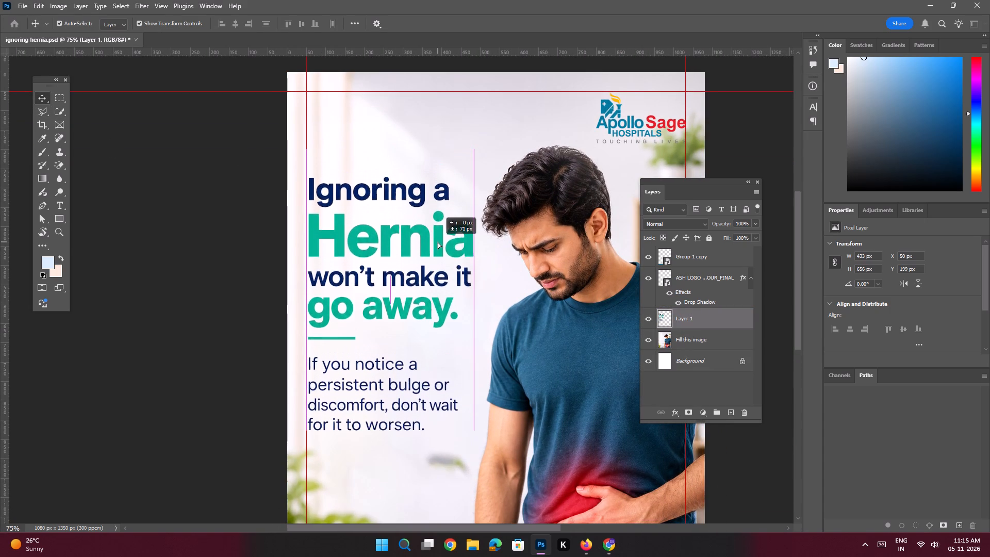
left_click_drag(438, 242, 437, 236, "shift")
Add a new empty layer above the Group 1 copy layer.
key("space")
key("space")
key("space")
key("space")
key("space")
key("space")
left_click_drag(423, 267, 410, 166)
left_click(197, 299)
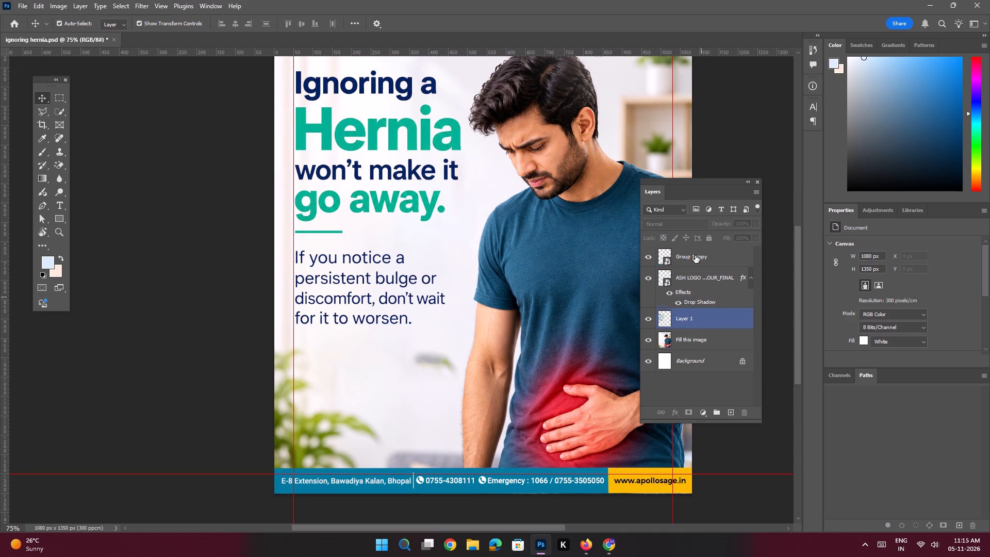
left_click(695, 254)
left_click(730, 415)
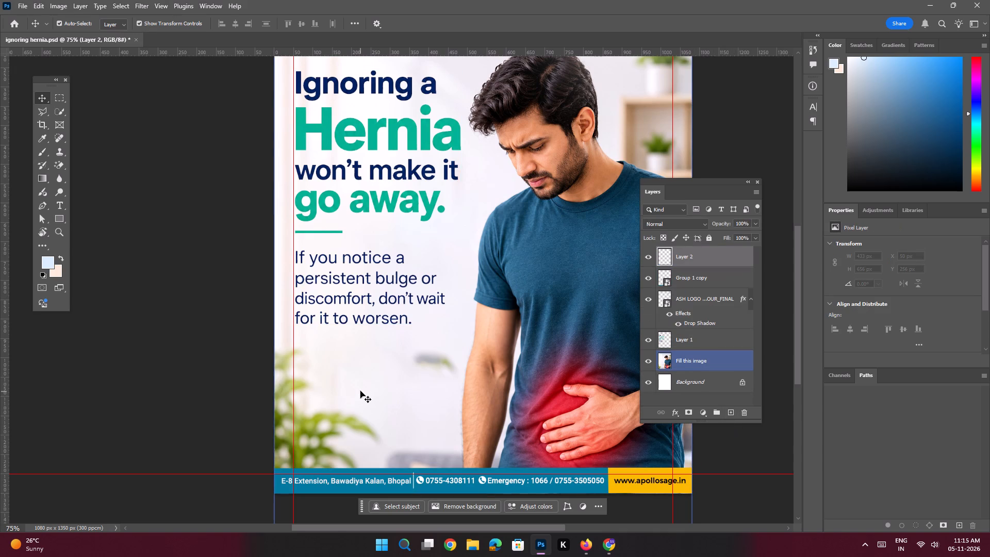
Place a Roboto Regular 6.99 pt text line below the body paragraph and try to paste the copied text into it.
key("t")
left_click(340, 362)
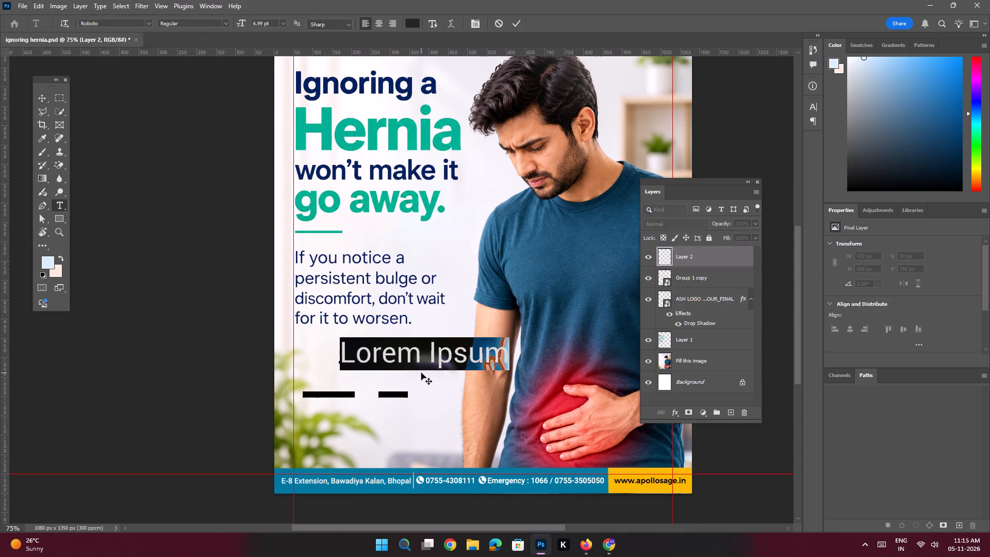
key("ctrl+v")
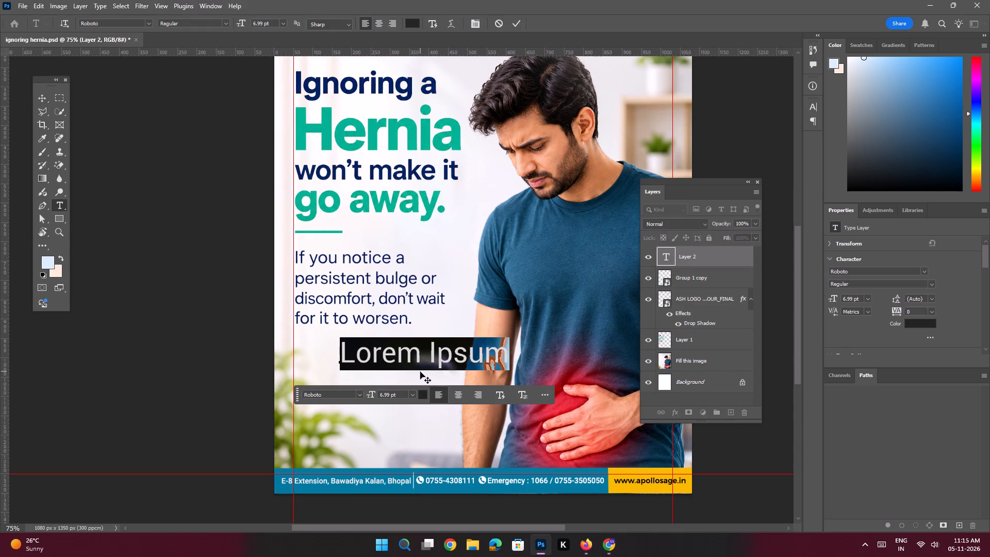
key("ctrl+v")
key("Return")
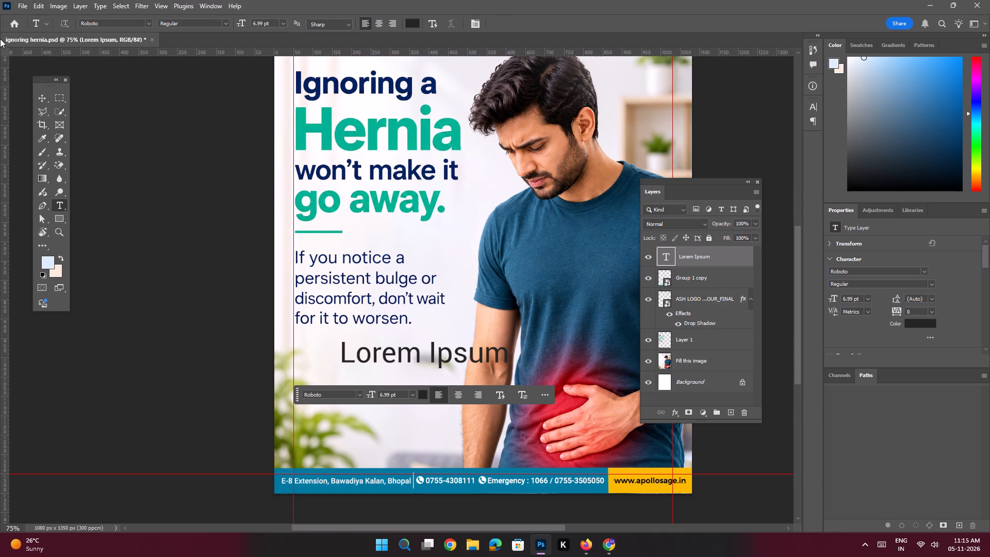
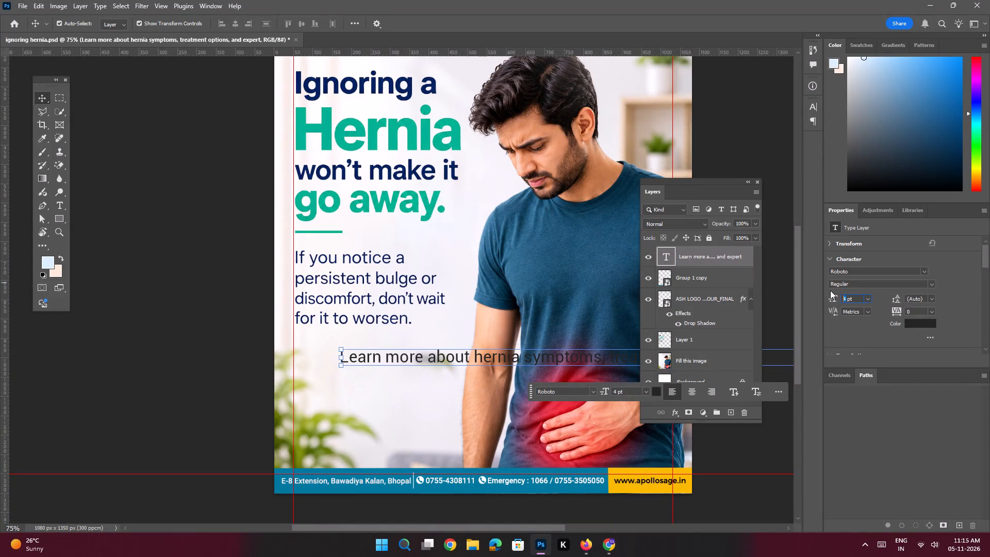
Set the "Learn more about hernia" text to 3.5 pt and move it onto the left vertical margin guide.
type("3.5")
key("Return")
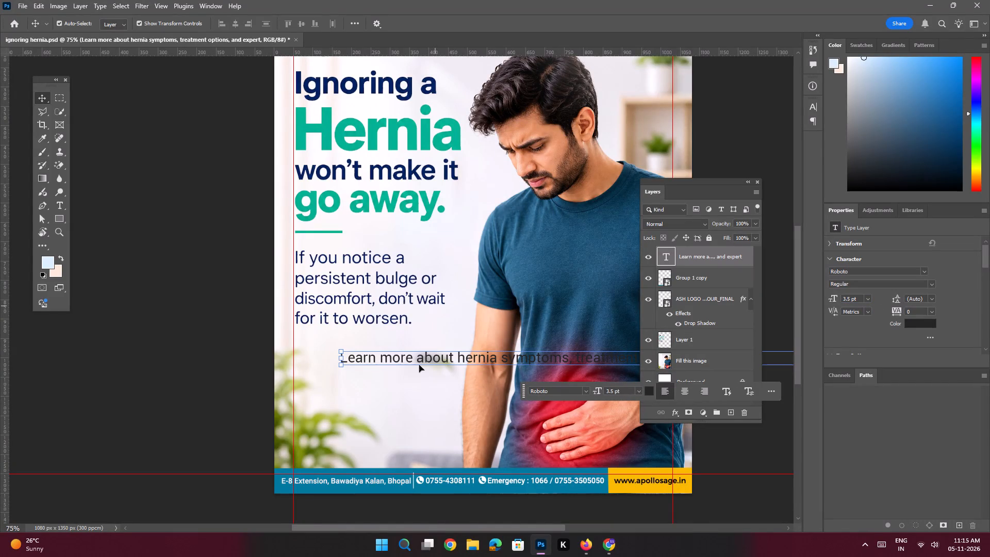
left_click_drag(410, 360, 365, 362)
Break the "Learn more" text into four lines, splitting after "hernia", "treatment" and "expert care".
double_click(425, 361)
left_click(456, 357)
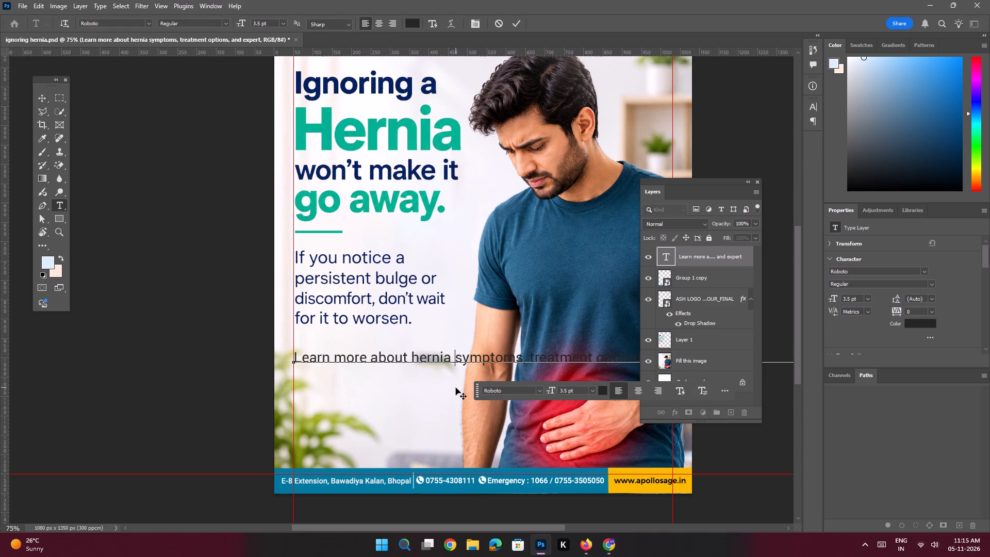
key("Return")
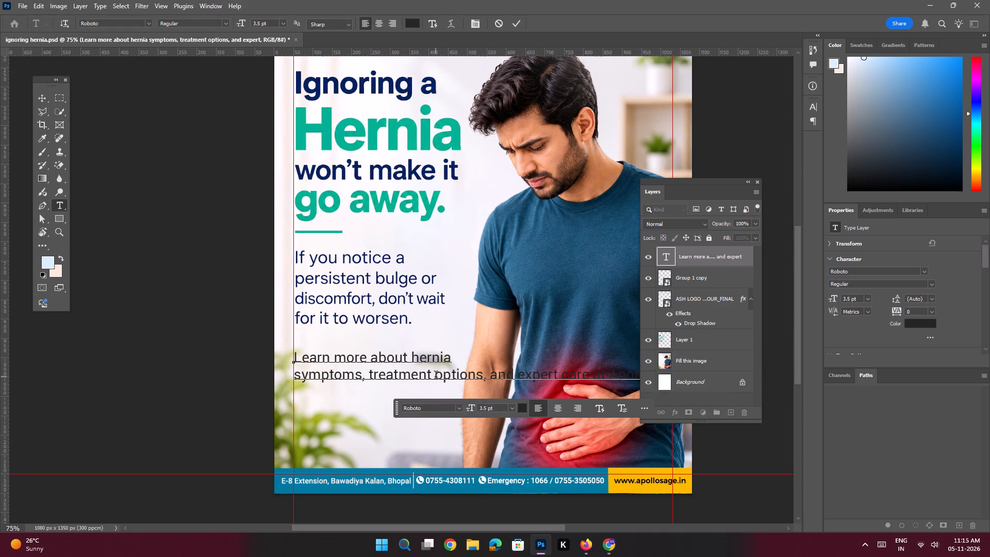
left_click(436, 376)
key("Return")
left_click(452, 393)
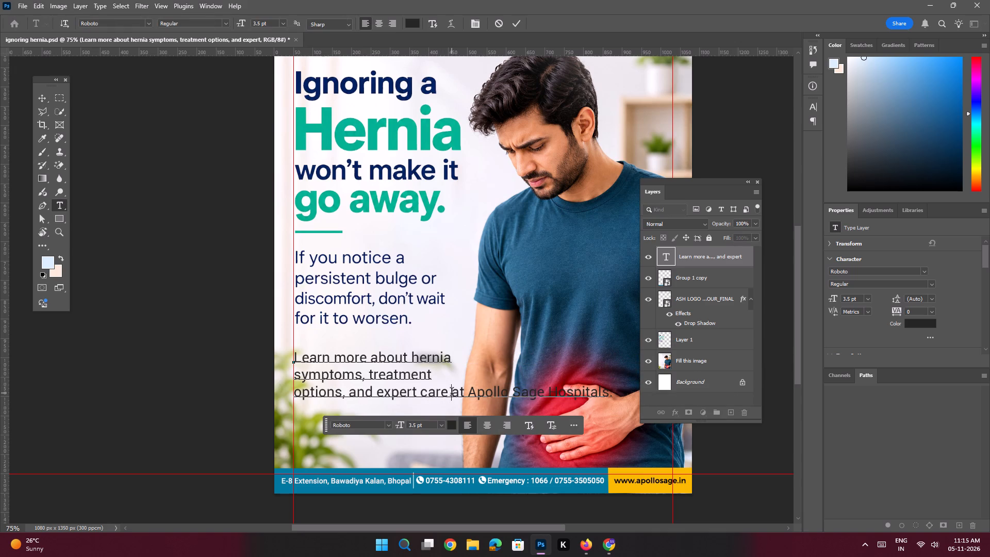
key("Return")
key("Return")
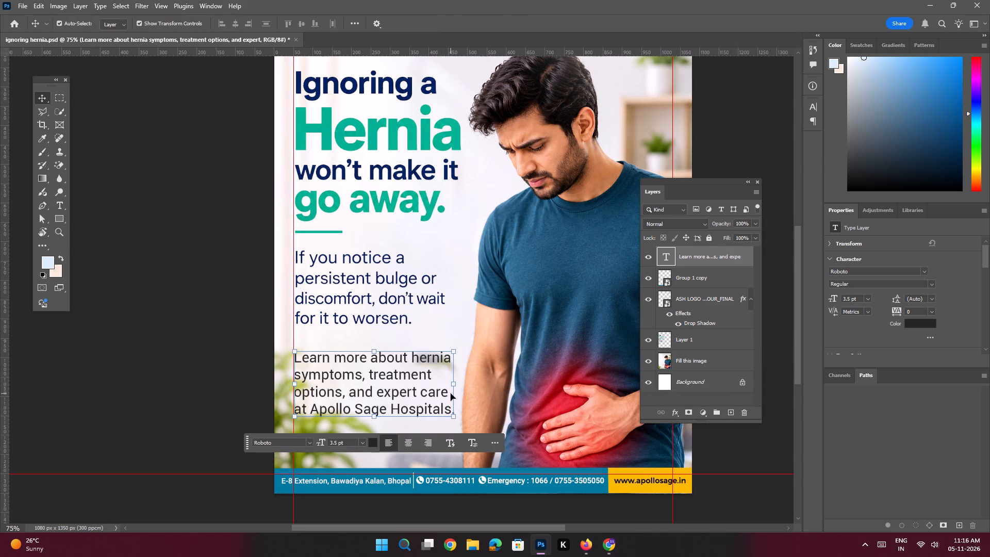
Set the four-line "Learn more" text to 3 pt and fine-tune its position against the left vertical margin guide.
left_click_drag(850, 299, 832, 293)
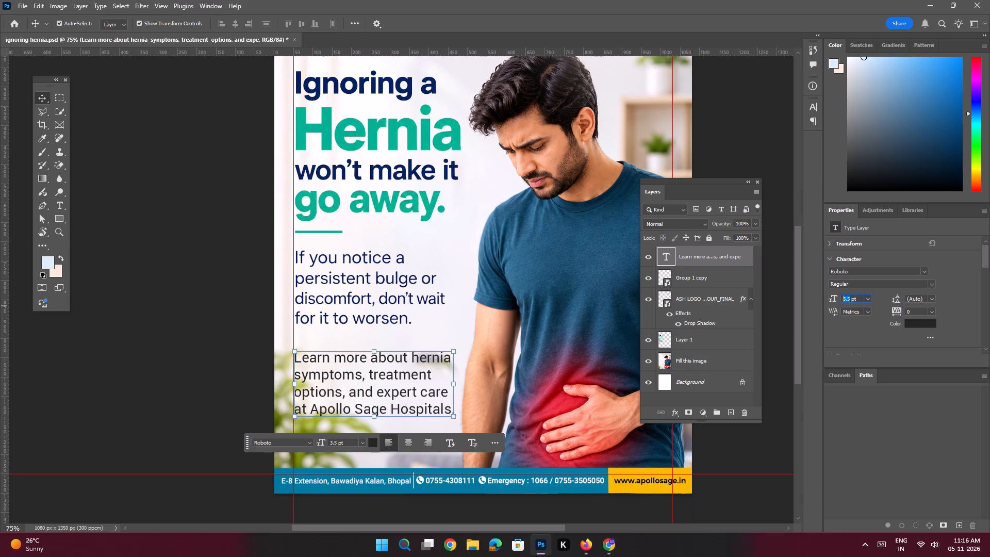
left_click_drag(832, 293, 831, 293)
key("3")
key("Return")
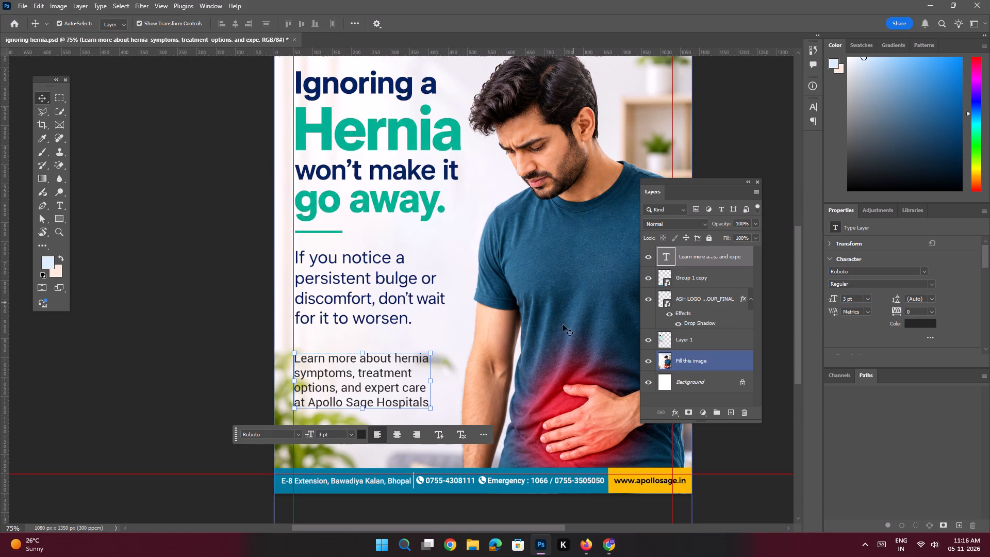
left_click(371, 385)
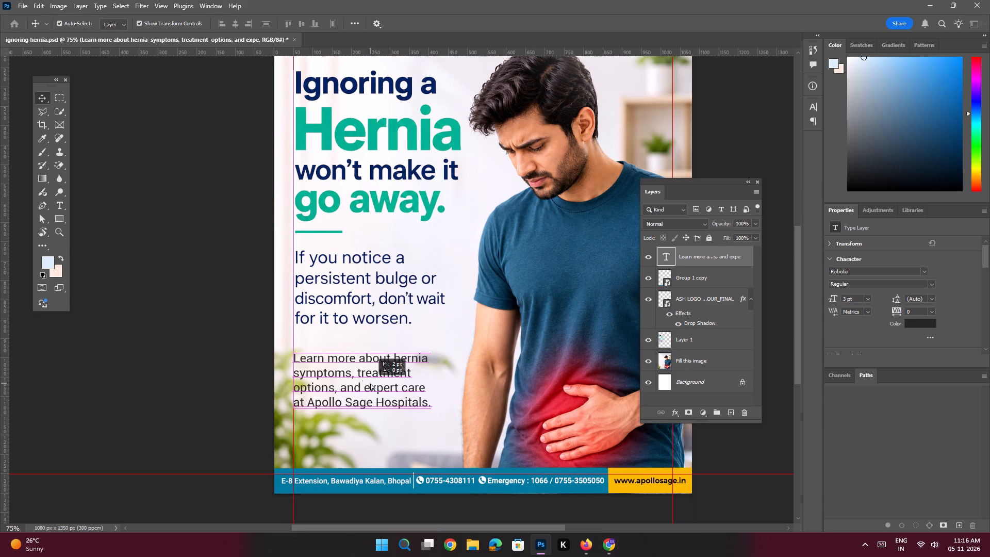
key("space")
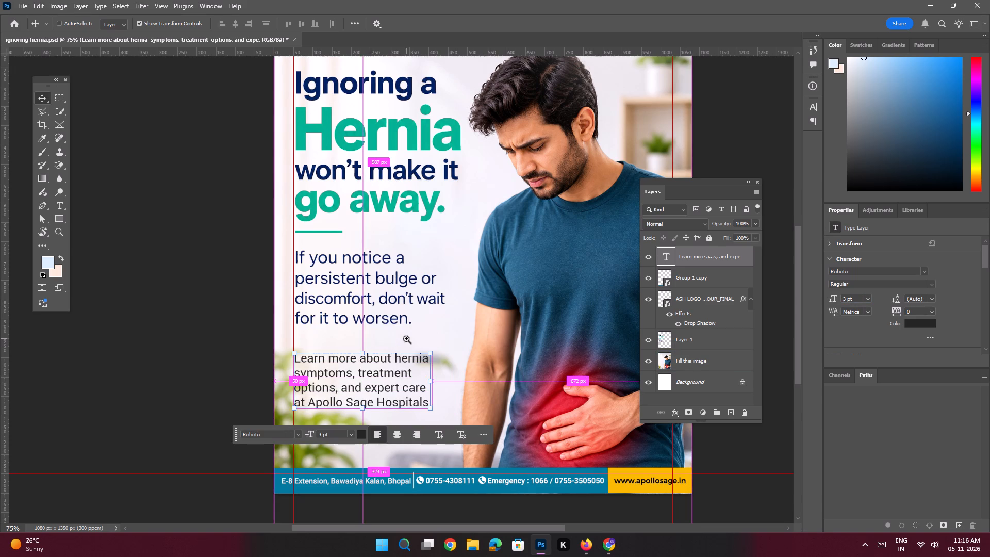
Add a Drop Shadow to the "Learn more" text, with its colour sampled from the pale background beside the body paragraph.
left_click(678, 414)
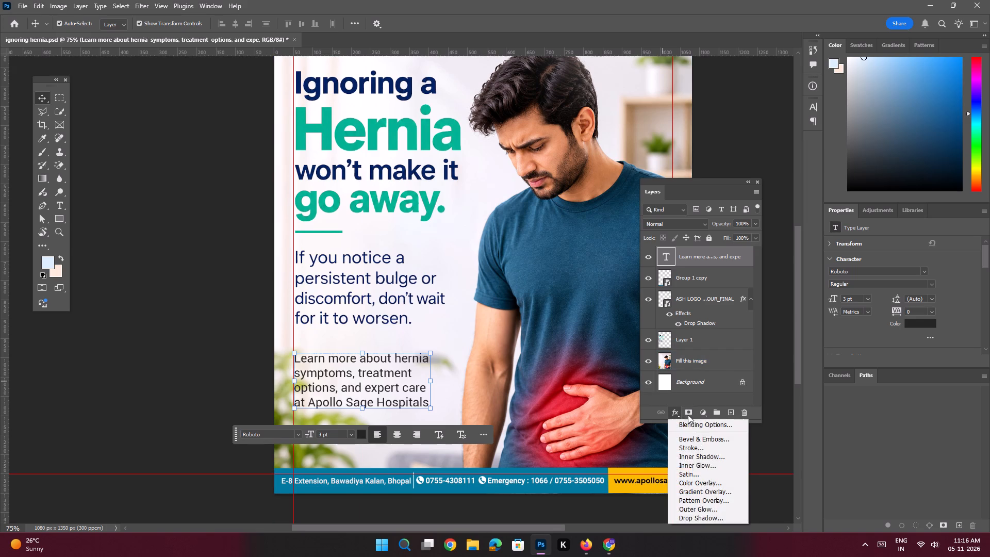
left_click(700, 518)
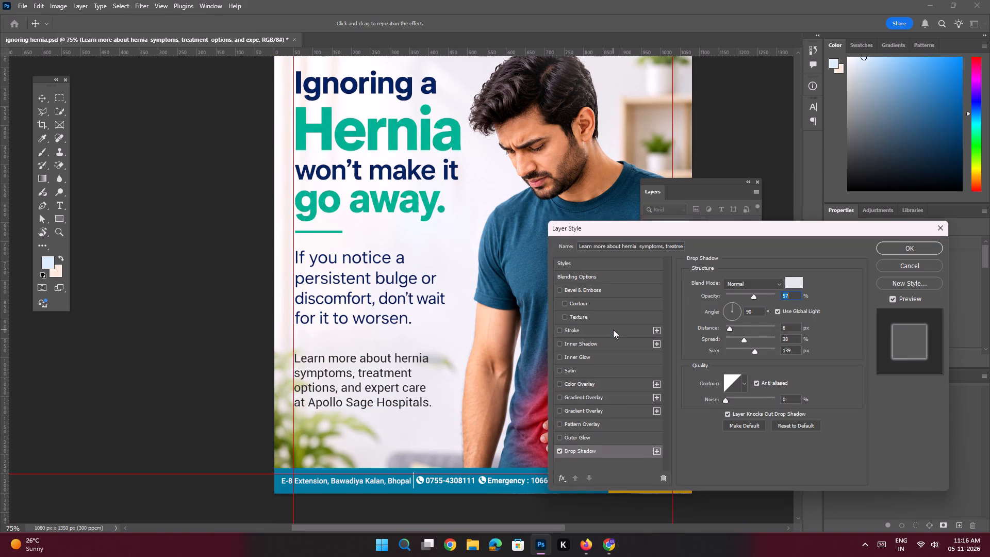
left_click(800, 284)
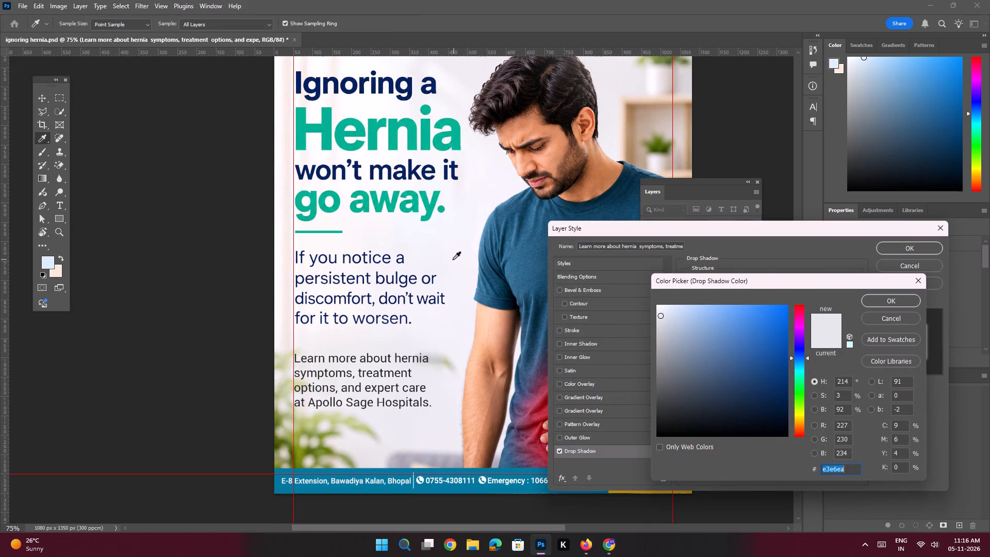
left_click(453, 259)
key("Return")
key("Return")
Clear the layer selection and examine the overall composition of the whole poster.
key("space")
left_click_drag(382, 282, 360, 277, "ctrl")
left_click(273, 294)
key("space")
key("space")
key("space")
key("space")
key("space")
key("space")
key("space")
key("space")
left_click_drag(377, 265, 364, 272)
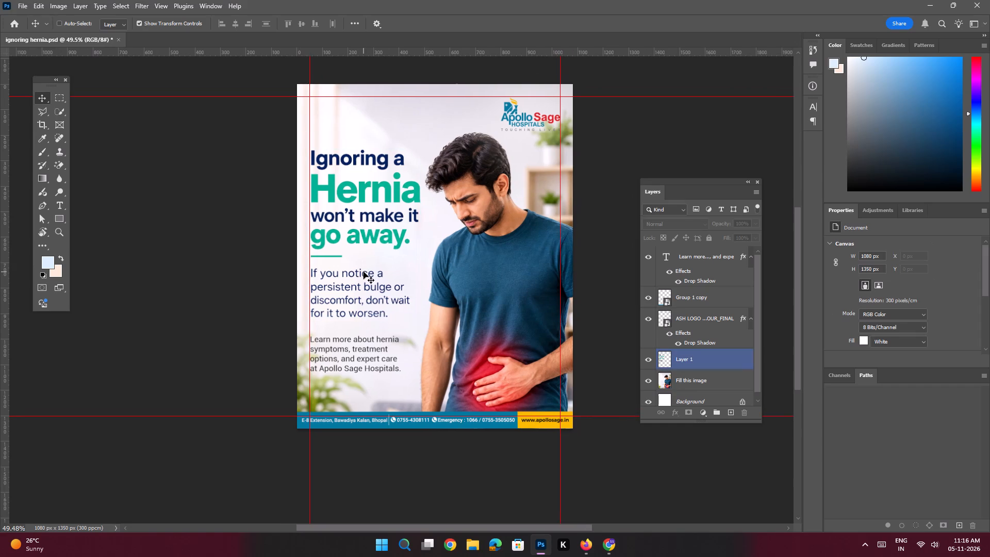
Save the poster document.
key("ctrl+s")
Export the poster as a 1080 x 1350 px PNG named "ignoring hernia", overwriting the existing file in the Desktop subfolder.
key("ctrl+alt+shift+w")
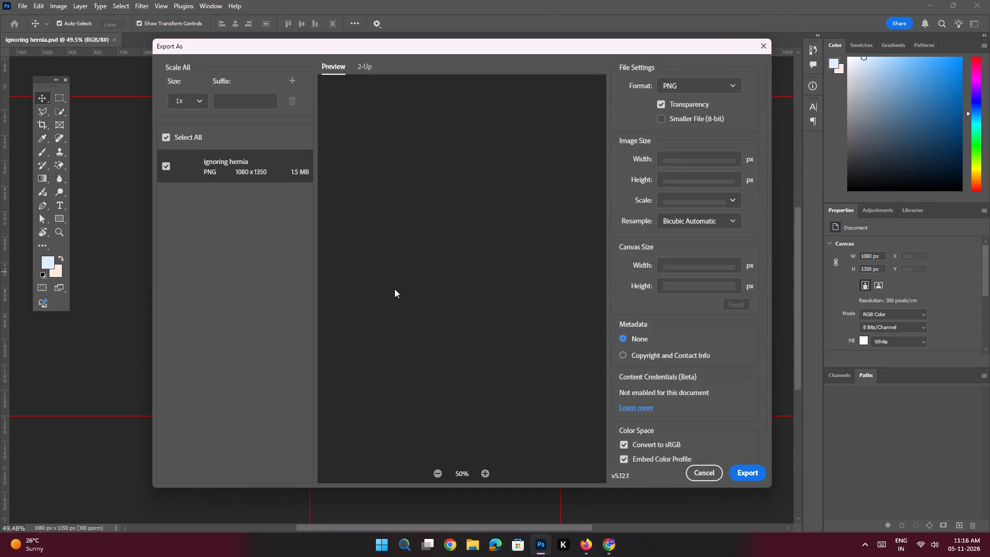
left_click(745, 470)
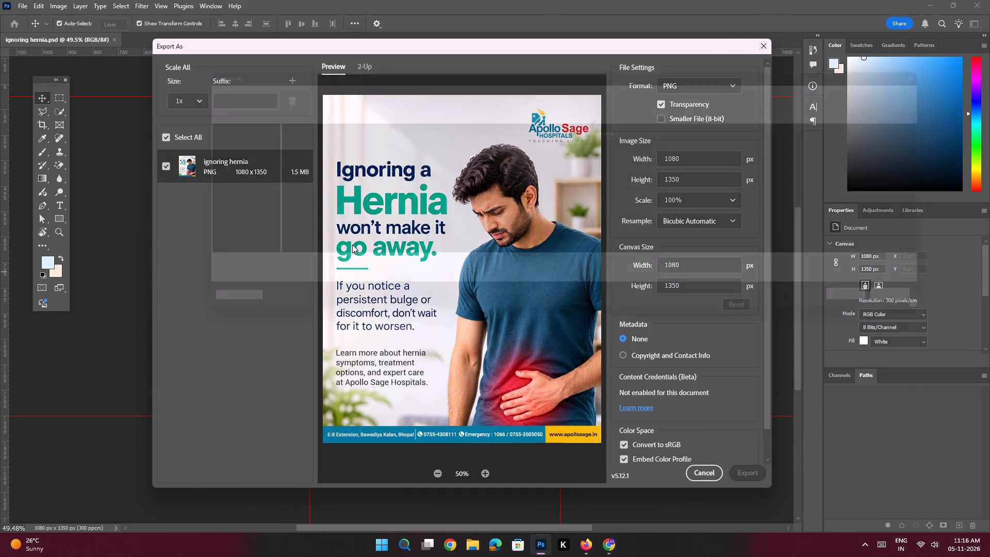
left_click(895, 313)
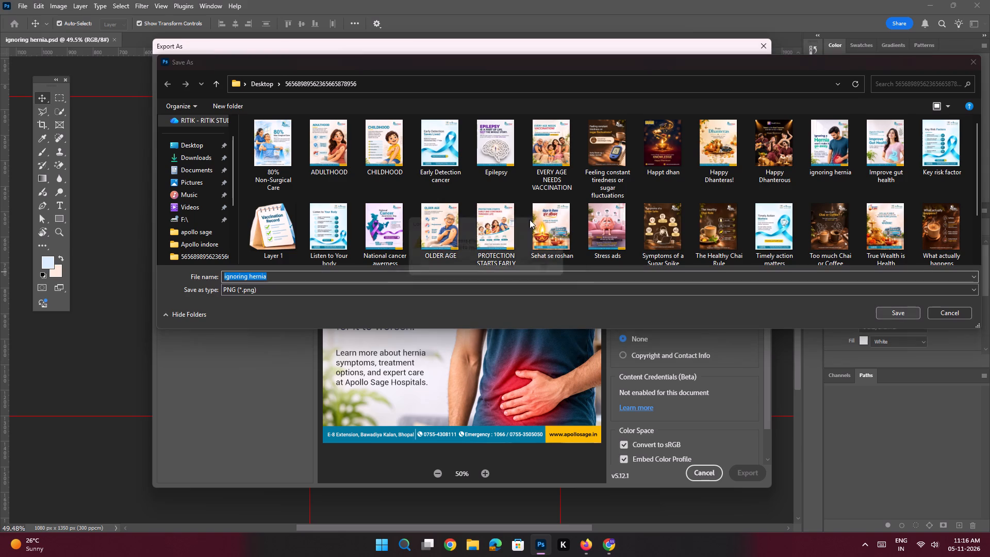
left_click(524, 273)
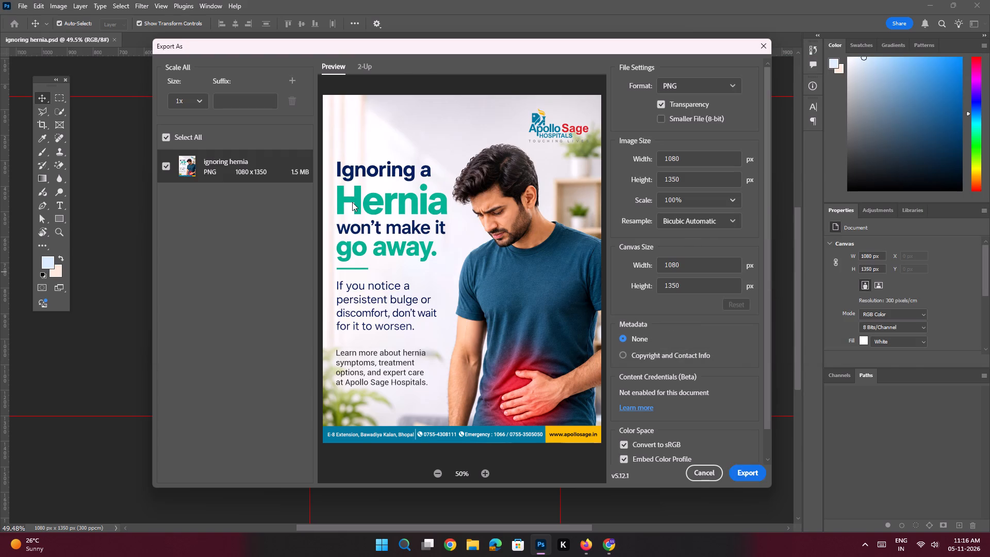
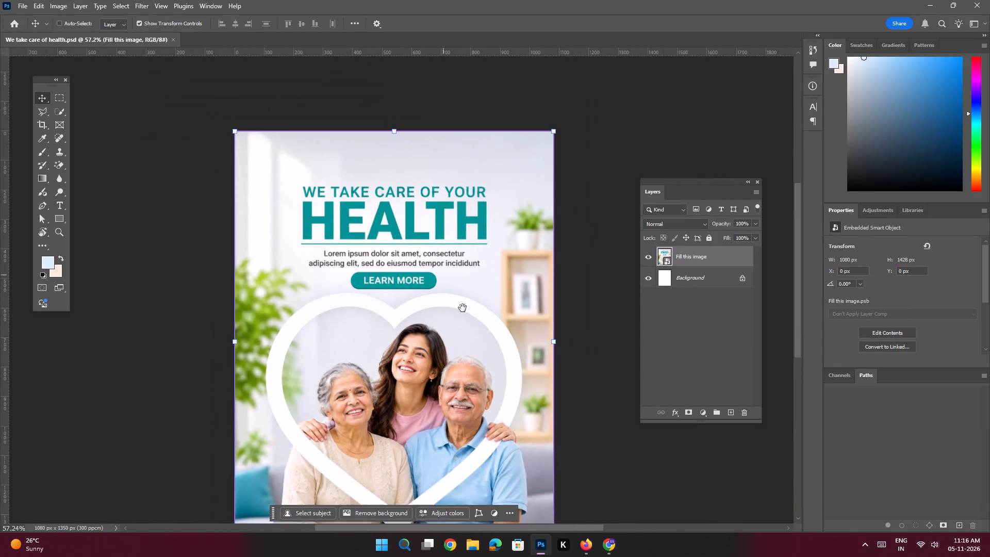
Add a guide layout to the health poster with 50 px margins on all four sides.
left_click_drag(464, 313, 423, 260)
left_click_drag(451, 279, 436, 275, "ctrl")
left_click_drag(501, 247, 487, 254)
left_click(530, 190)
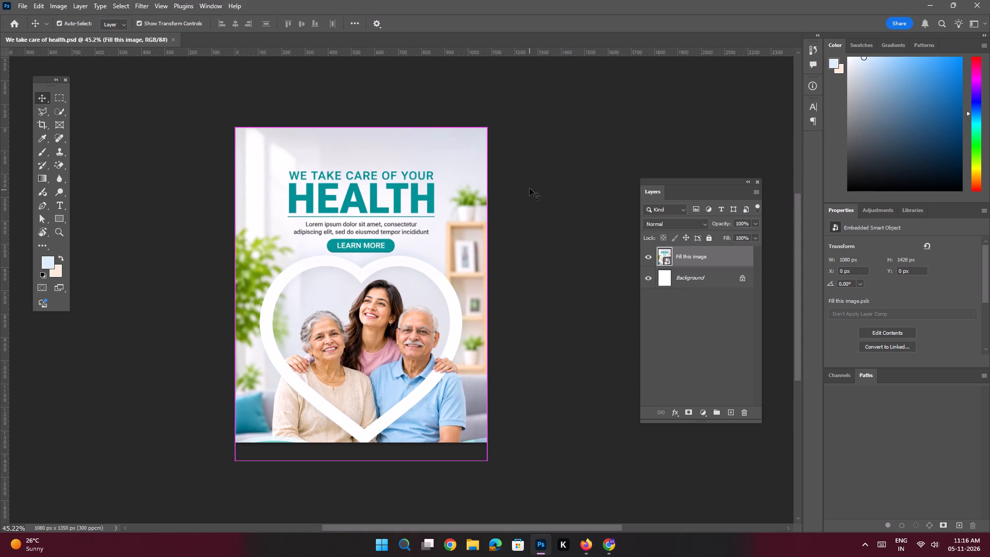
left_click(165, 10)
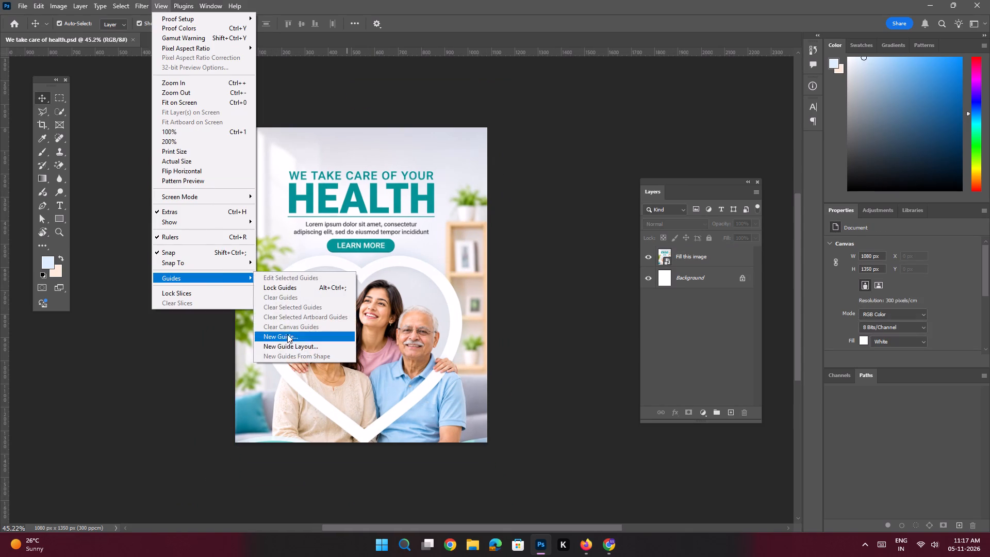
left_click(284, 344)
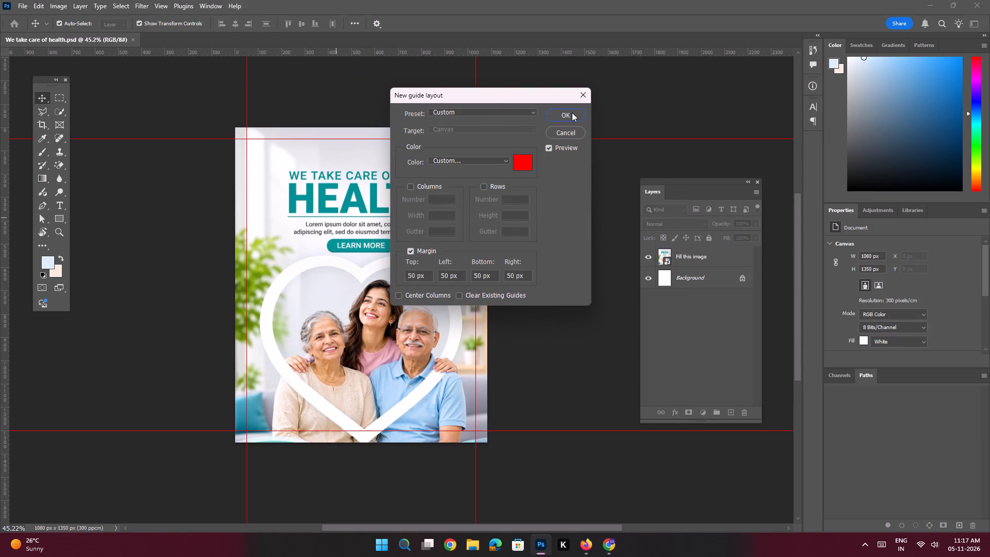
left_click(572, 112)
Open the recent document "ignoring hernia.psd".
key("space")
left_click_drag(455, 138, 466, 160, "ctrl")
left_click_drag(472, 161, 467, 161)
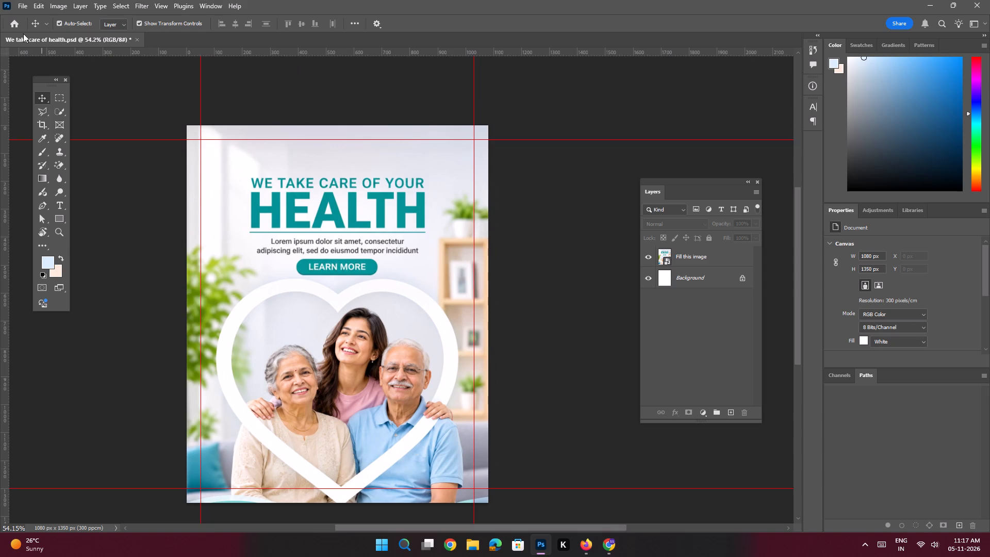
left_click(19, 25)
left_click(343, 382)
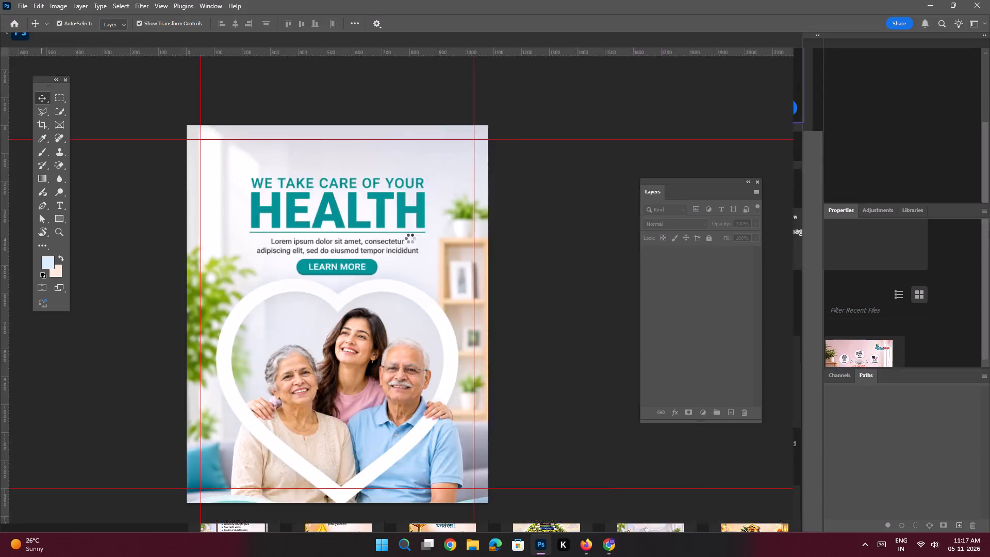
Copy the Apollo Sage Hospitals logo layer from the hernia poster into "We take care of health.psd".
key("space")
key("space")
key("space")
key("space")
key("space")
key("space")
key("space")
key("space")
key("space")
key("space")
key("space")
key("space")
left_click_drag(445, 118, 407, 150)
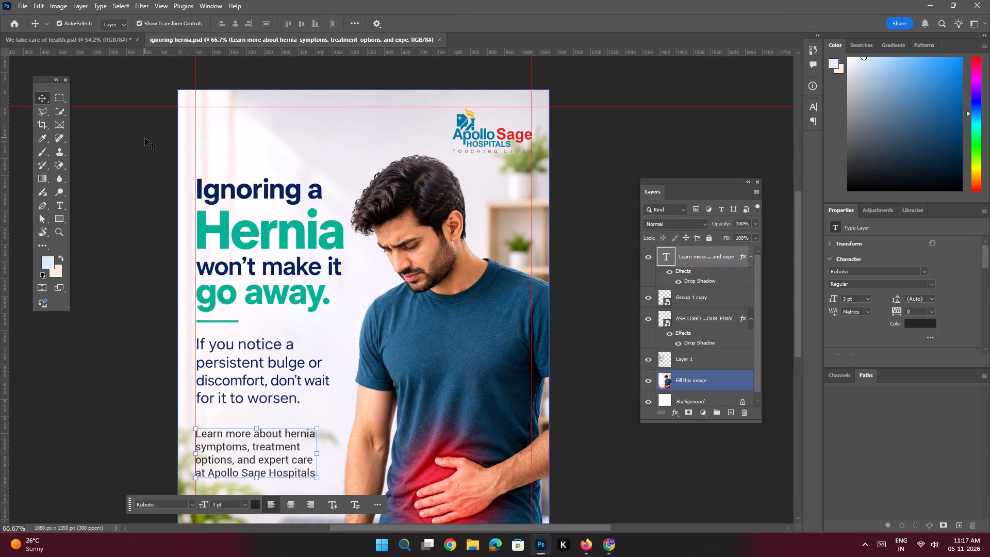
left_click(145, 139)
left_click(461, 120)
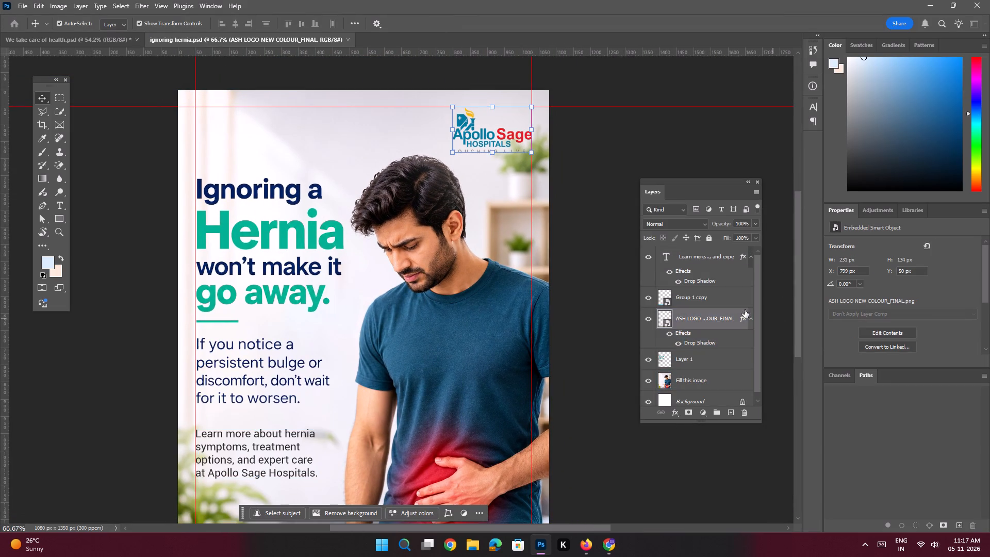
left_click_drag(733, 314, 505, 165)
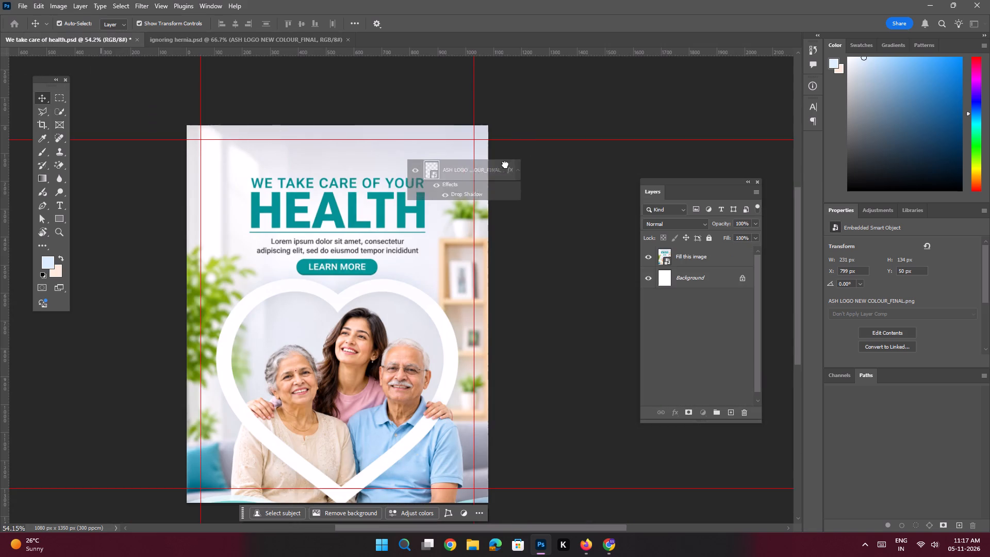
left_click_drag(505, 165, 463, 139)
Move the logo into the canvas's upper-right margin corner, aligned to the guides at X 799 px, Y 50 px.
key("ctrl+space")
key("ctrl+space")
key("ctrl+space")
key("ctrl+space")
key("ctrl+space")
key("ctrl+space")
key("ctrl+space")
key("ctrl+space")
key("ctrl+space")
key("ctrl+space")
left_click_drag(461, 149, 507, 231, "ctrl")
left_click_drag(480, 167, 480, 187)
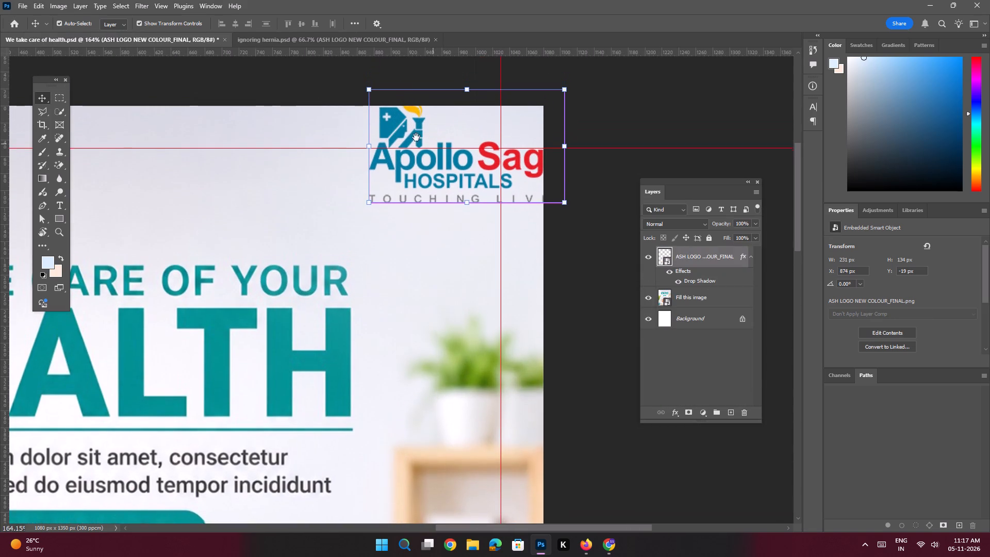
left_click_drag(402, 125, 376, 182)
key("ctrl+z")
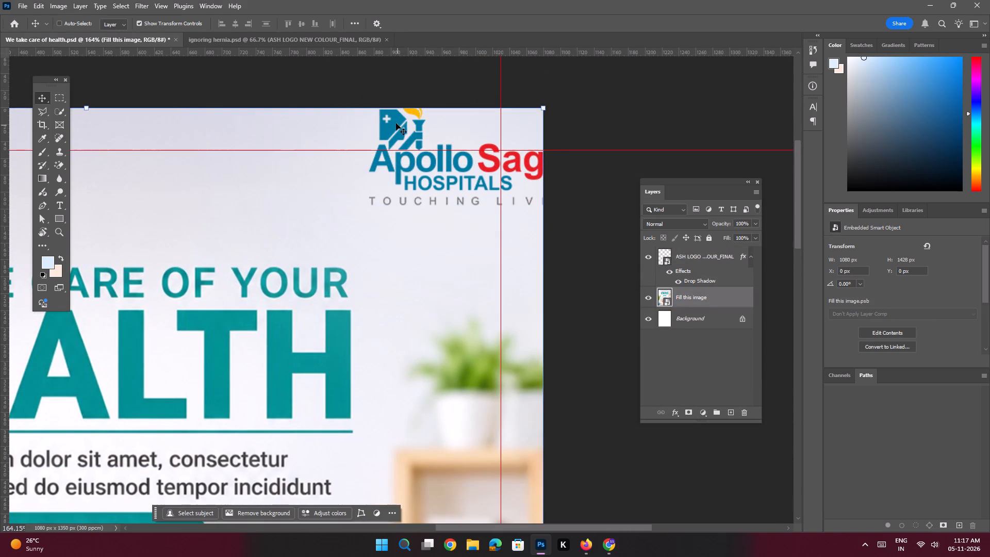
left_click(395, 122)
left_click_drag(399, 120, 331, 170)
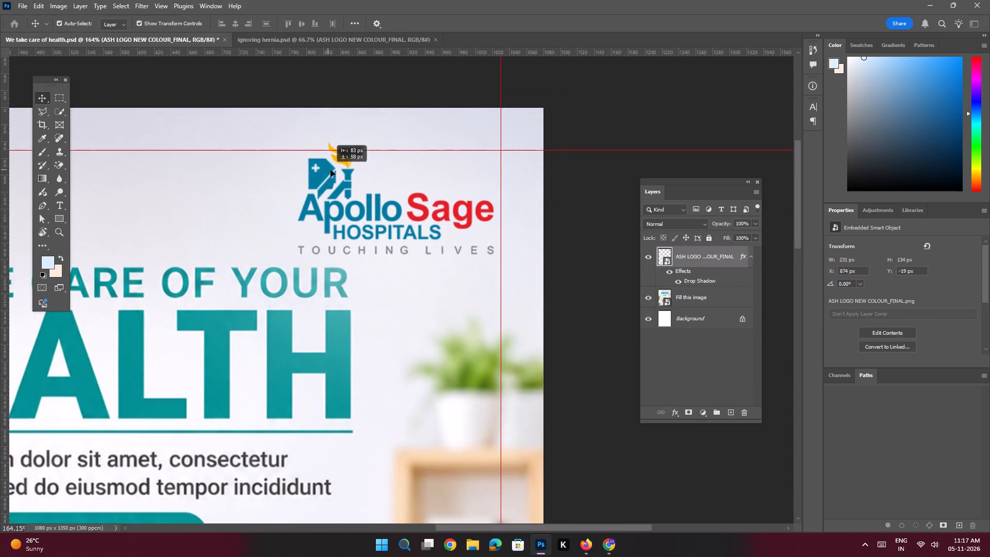
left_click_drag(331, 170, 337, 175)
Hide the Drop Shadow effect on the logo layer.
key("ctrl+space")
key("ctrl+space")
key("ctrl+space")
key("ctrl+space")
key("ctrl+space")
key("ctrl+space")
key("ctrl+space")
key("ctrl+space")
left_click_drag(358, 214, 315, 201, "ctrl")
left_click_drag(338, 265, 339, 250)
left_click(680, 282)
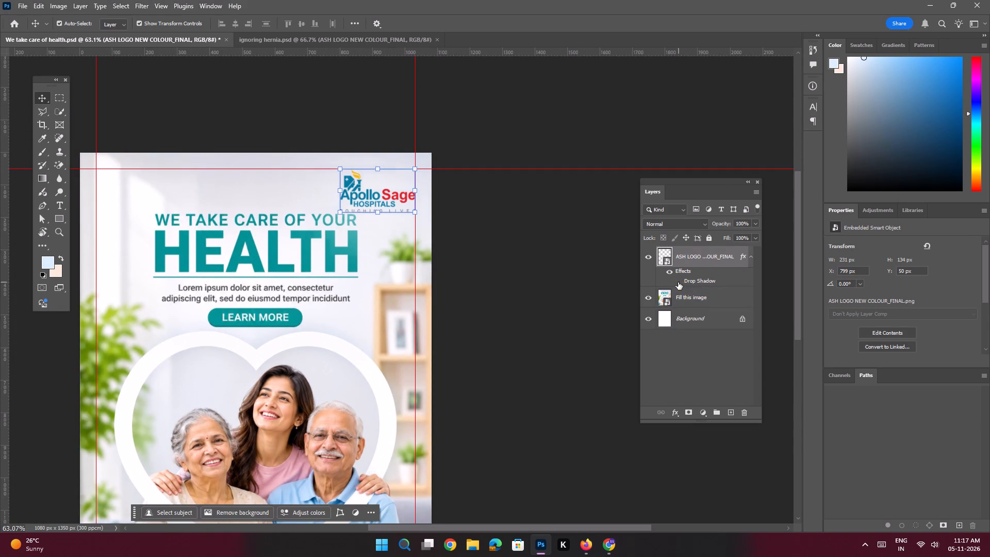
Move the "Fill this image" layer straight down by 50 px.
key("space")
left_click_drag(374, 256, 358, 254, "ctrl")
left_click_drag(352, 281, 374, 222)
left_click(369, 259)
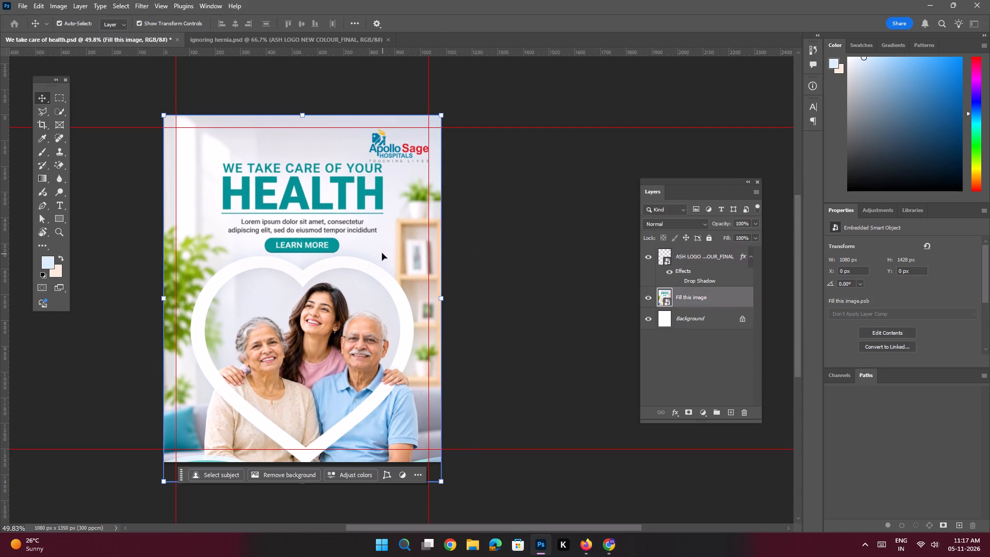
left_click_drag(382, 253, 381, 264, "shift")
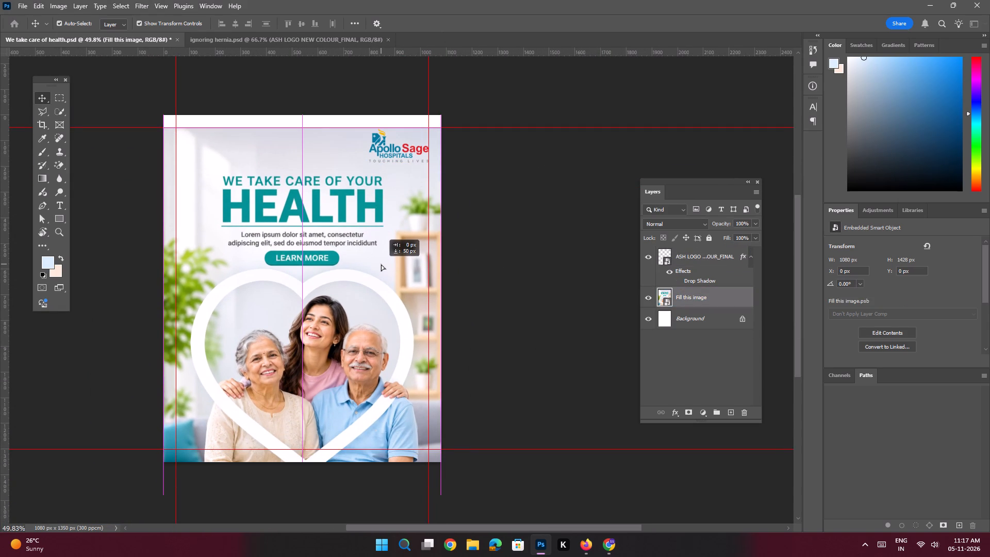
left_click_drag(381, 264, 381, 261, "shift")
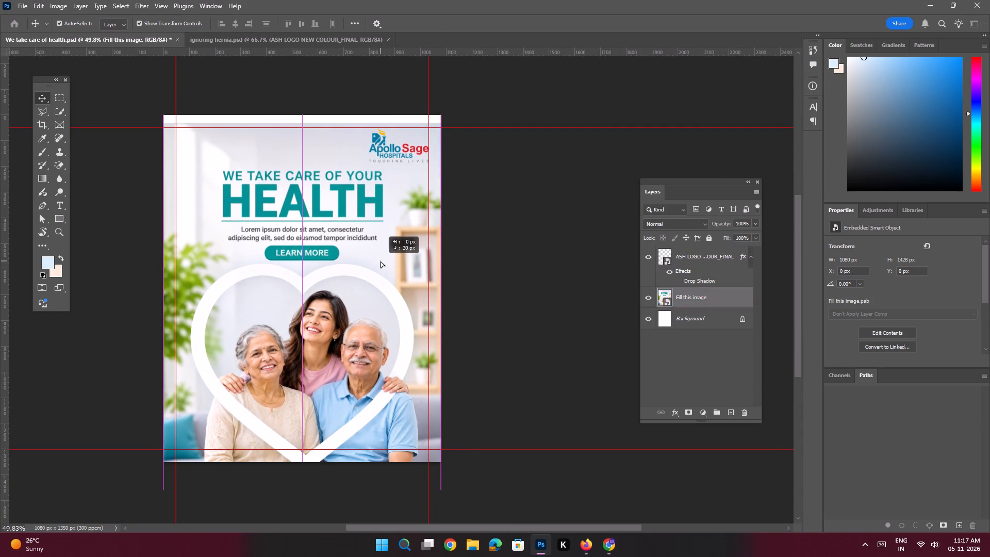
left_click_drag(381, 261, 381, 264, "shift")
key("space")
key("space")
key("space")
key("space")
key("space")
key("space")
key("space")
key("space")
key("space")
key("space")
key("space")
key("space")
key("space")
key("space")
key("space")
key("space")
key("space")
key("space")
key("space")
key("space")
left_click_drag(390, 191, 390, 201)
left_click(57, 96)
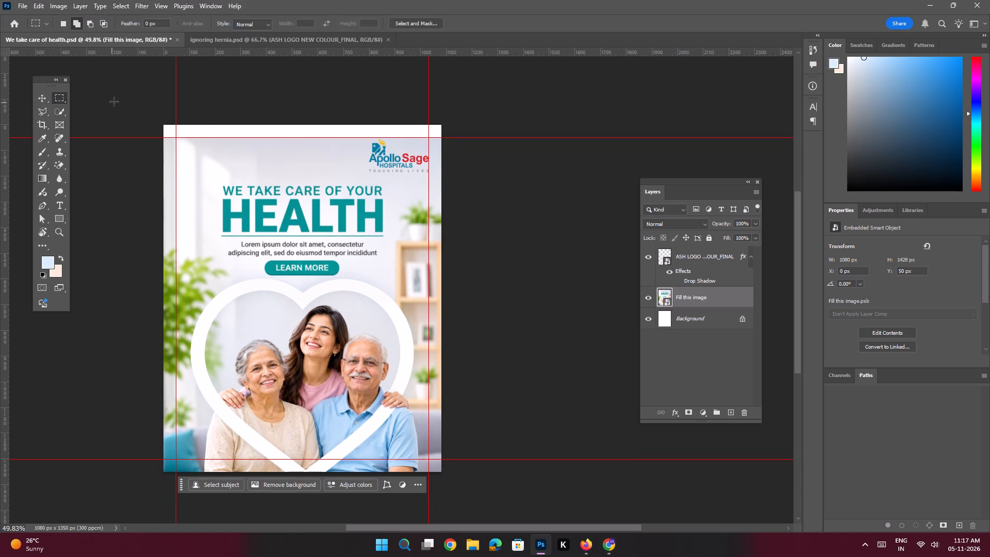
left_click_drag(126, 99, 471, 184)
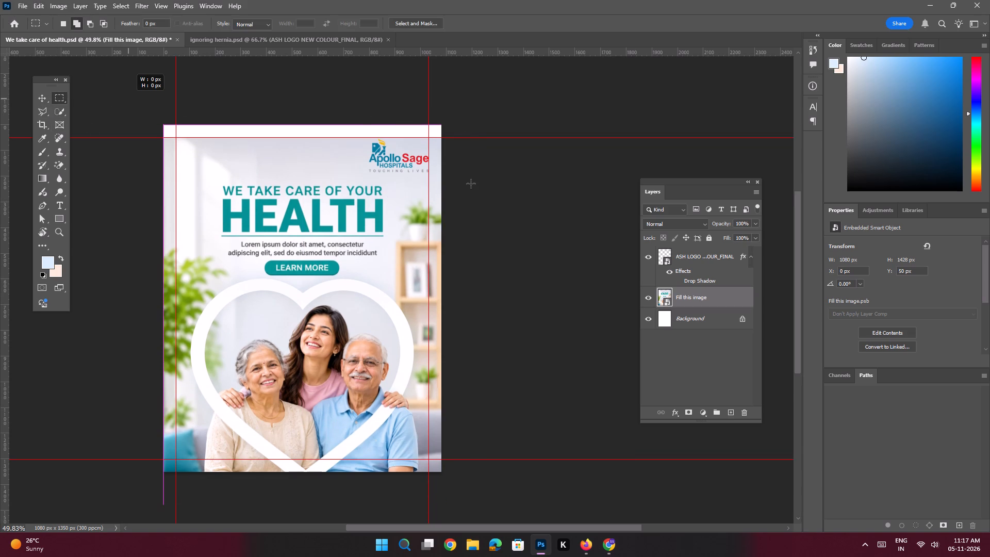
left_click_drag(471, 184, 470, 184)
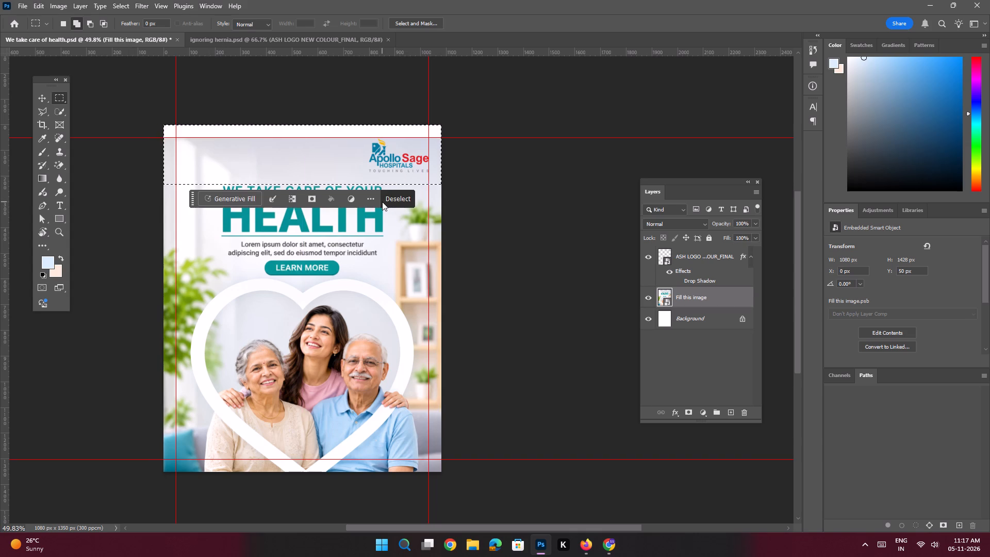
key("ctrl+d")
Rasterize the "Fill this image" smart object.
key("e")
left_click(379, 209)
left_click(442, 204)
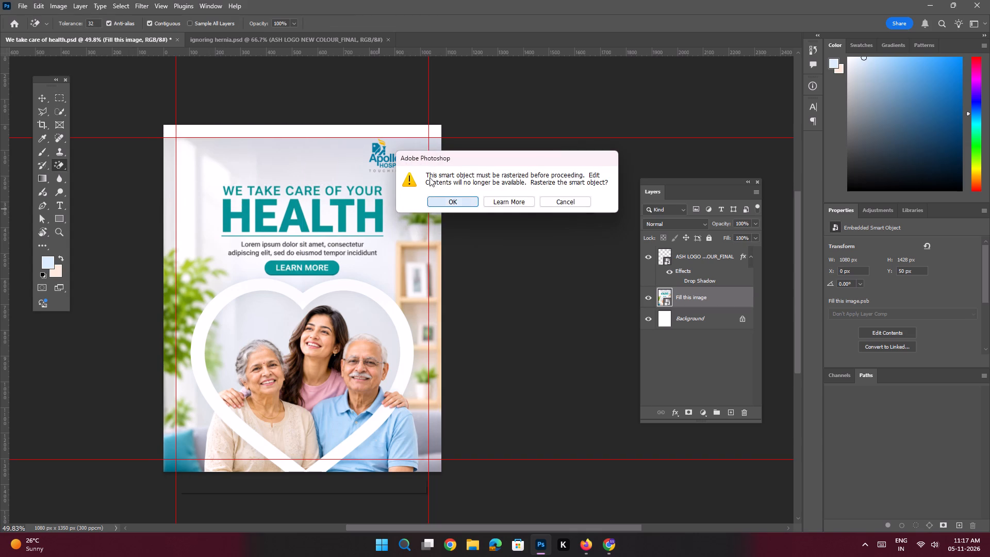
Fill a full-width strip about 71 px tall along the poster's top edge with Content-Aware fill, then deselect.
left_click(62, 96)
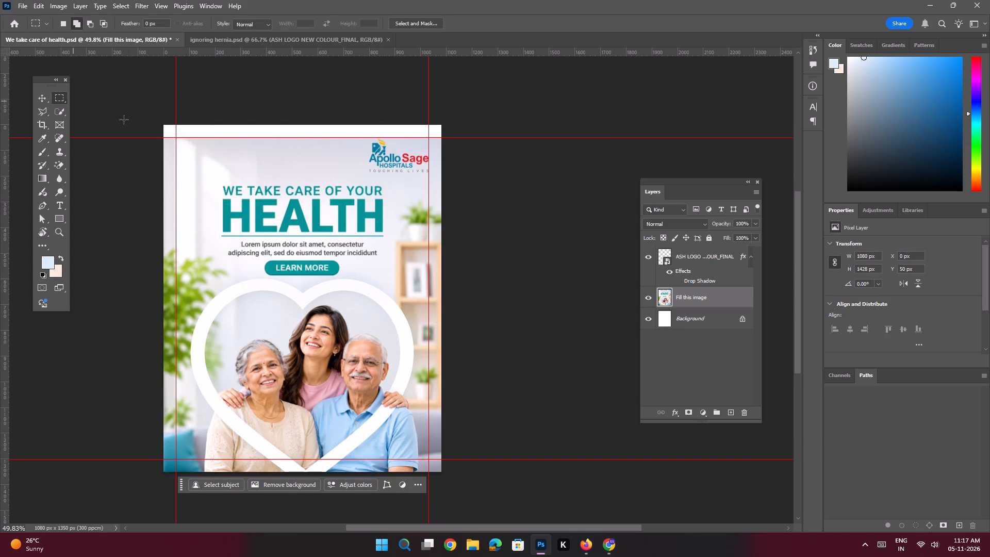
left_click_drag(156, 119, 480, 148)
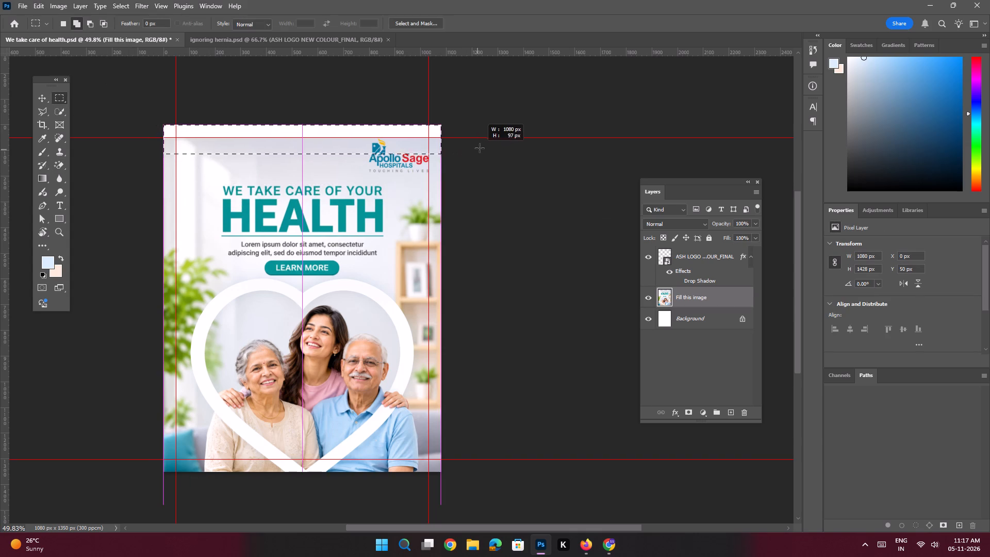
left_click_drag(480, 148, 502, 142)
key("shift+BackSpace")
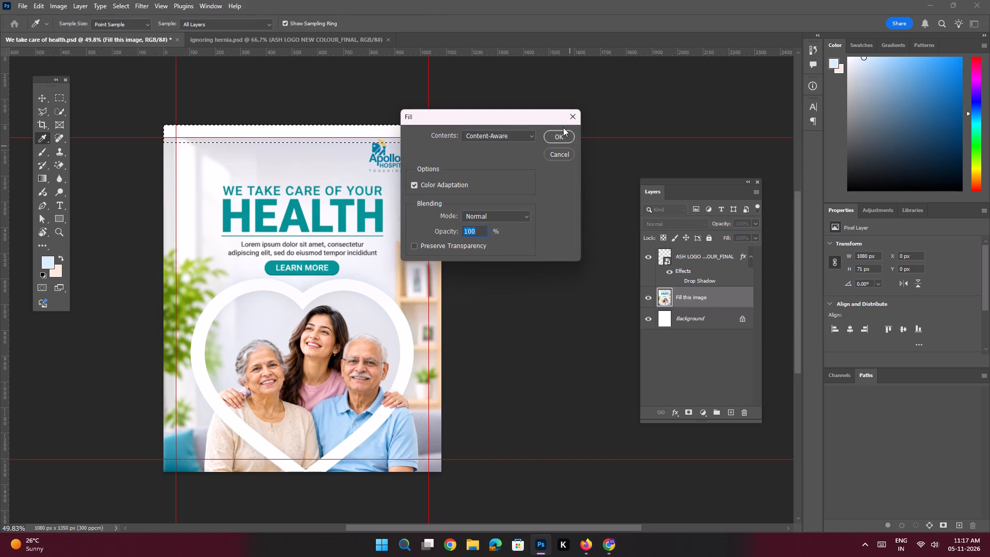
left_click(559, 134)
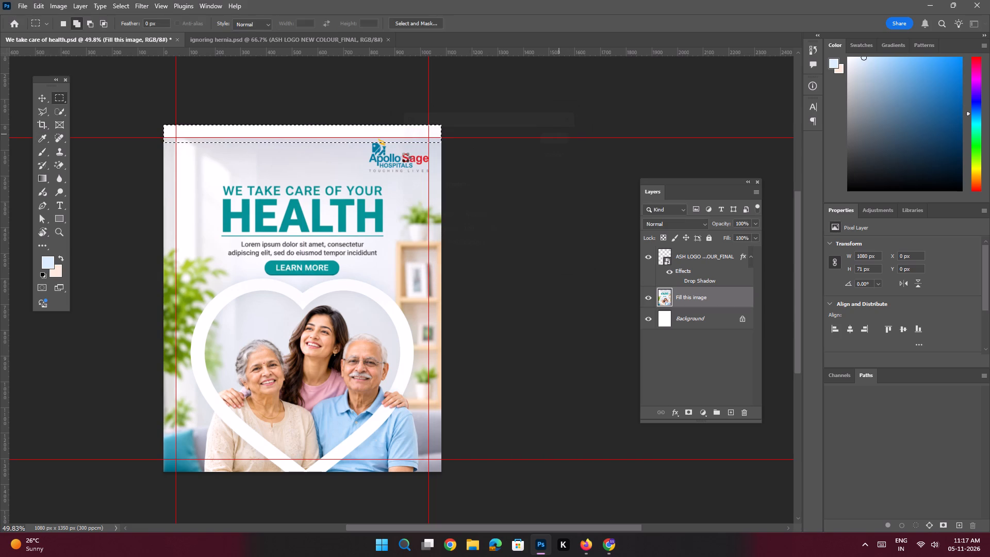
key("ctrl+d")
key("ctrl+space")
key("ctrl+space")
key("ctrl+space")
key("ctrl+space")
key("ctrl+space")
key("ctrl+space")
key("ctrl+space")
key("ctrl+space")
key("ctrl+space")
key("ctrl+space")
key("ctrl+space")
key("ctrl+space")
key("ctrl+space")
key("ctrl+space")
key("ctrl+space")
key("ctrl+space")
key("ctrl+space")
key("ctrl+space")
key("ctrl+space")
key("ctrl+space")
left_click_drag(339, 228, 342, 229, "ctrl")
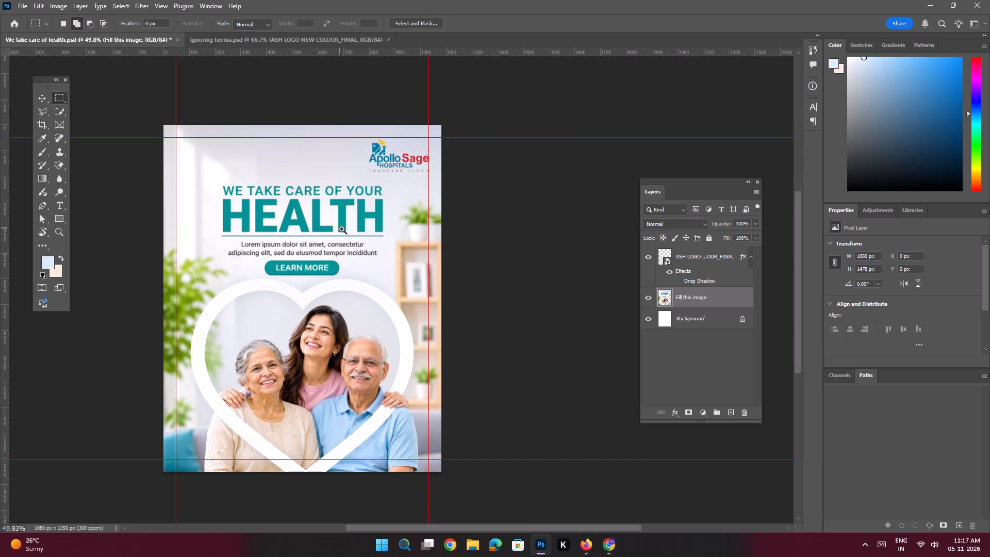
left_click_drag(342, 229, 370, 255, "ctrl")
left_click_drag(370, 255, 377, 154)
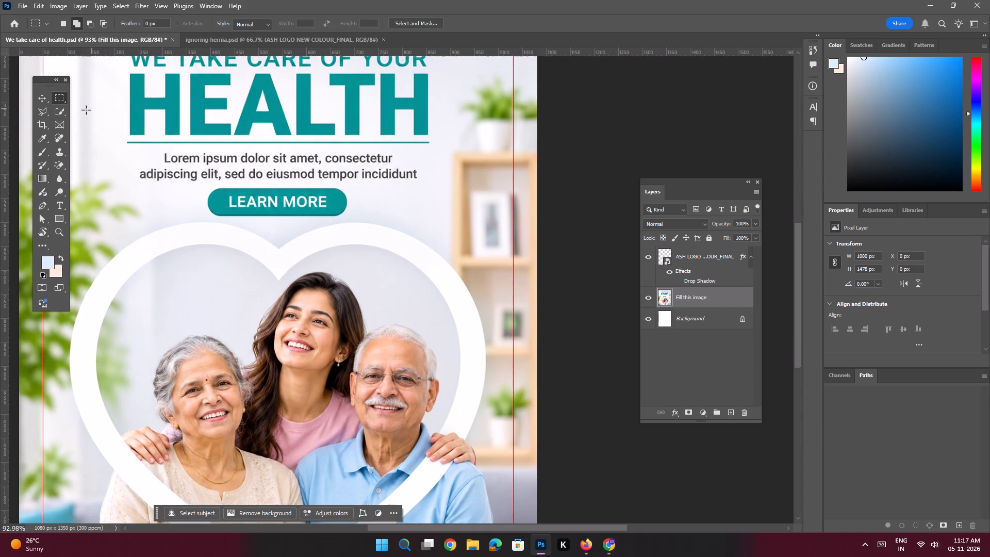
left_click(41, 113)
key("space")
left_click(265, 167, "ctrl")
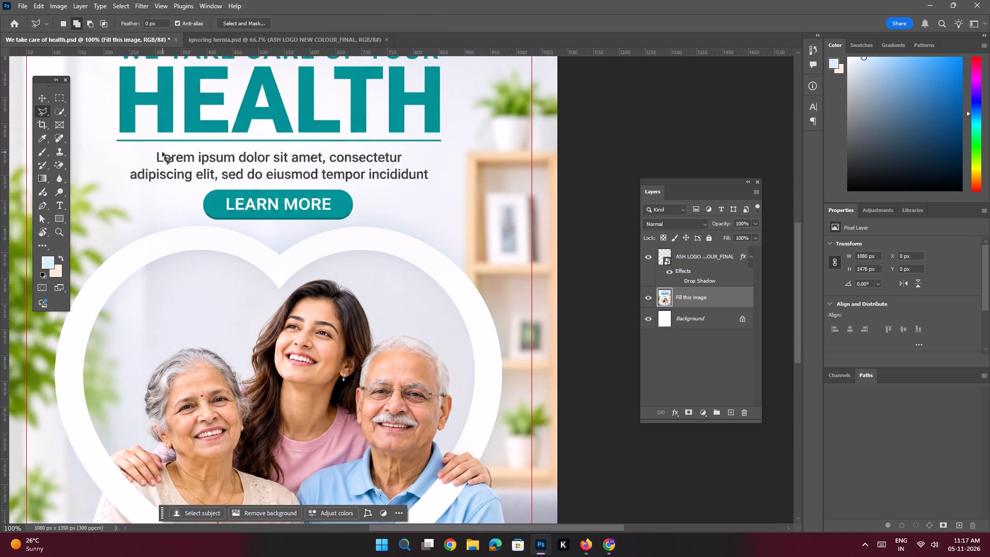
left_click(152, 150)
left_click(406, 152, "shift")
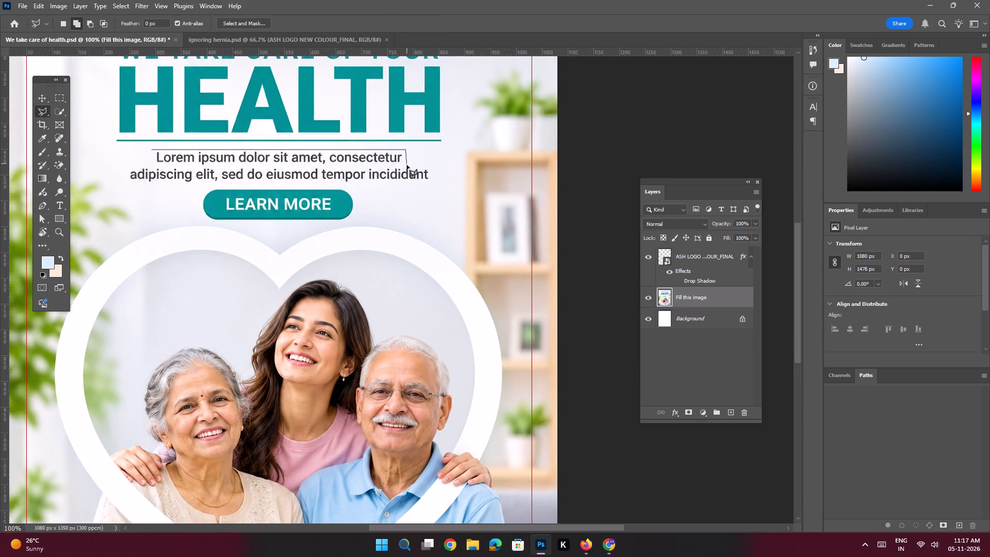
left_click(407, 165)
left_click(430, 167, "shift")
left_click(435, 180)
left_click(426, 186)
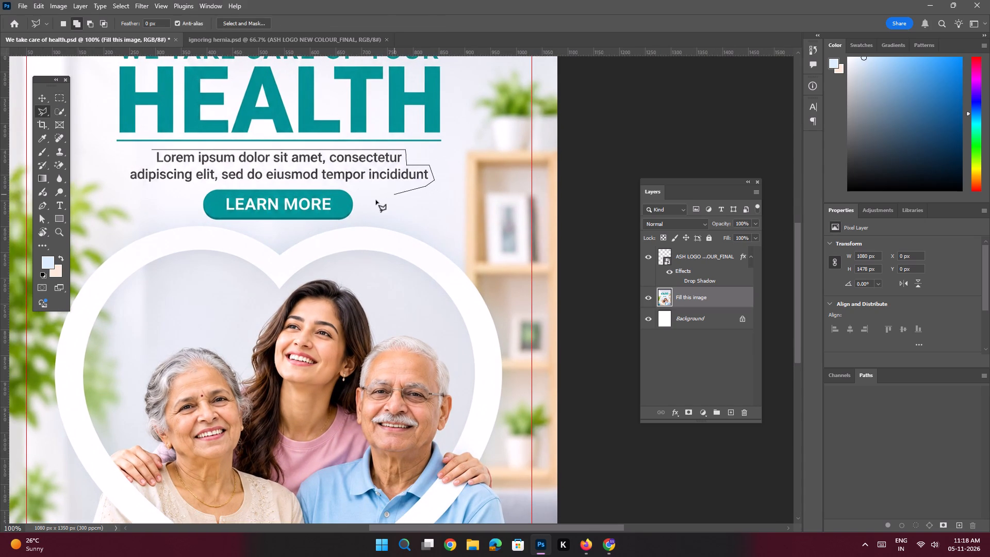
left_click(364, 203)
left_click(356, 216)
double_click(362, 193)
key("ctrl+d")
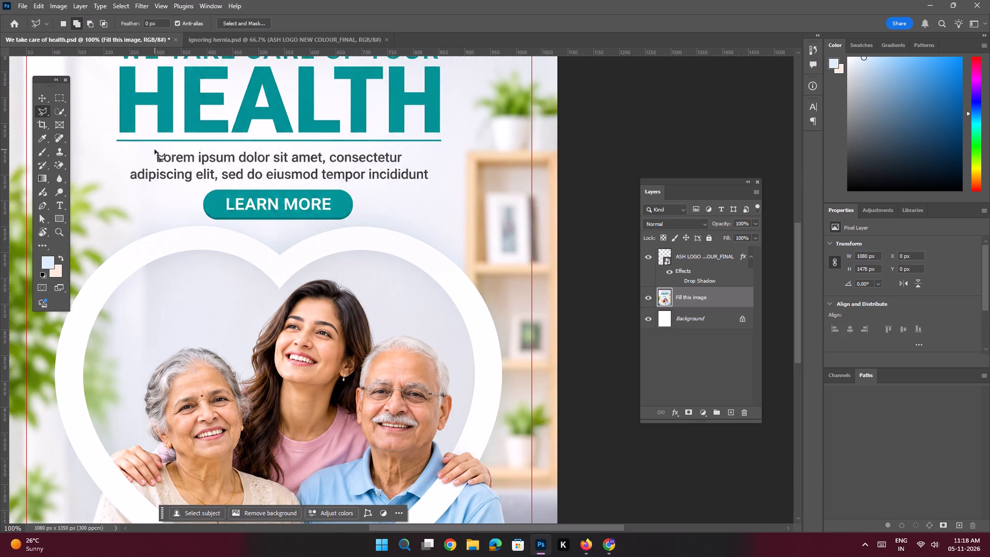
Outline the two-line Lorem ipsum paragraph below the HEALTH heading with a polygonal selection about 598 by 75 px.
left_click(155, 150)
left_click(406, 154, "shift")
left_click(406, 164)
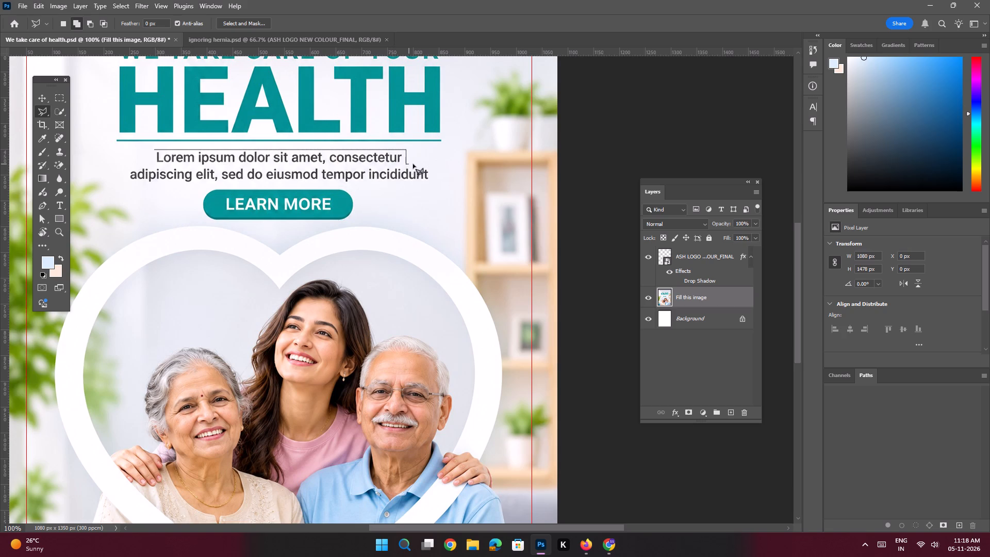
left_click(430, 164)
left_click_drag(432, 175, 433, 181)
left_click_drag(432, 186, 427, 186)
left_click_drag(420, 188, 416, 188)
left_click(346, 186)
left_click(151, 187)
left_click(126, 184)
left_click_drag(125, 175, 126, 172)
left_click_drag(126, 172, 126, 170)
left_click(140, 157)
left_click(155, 150)
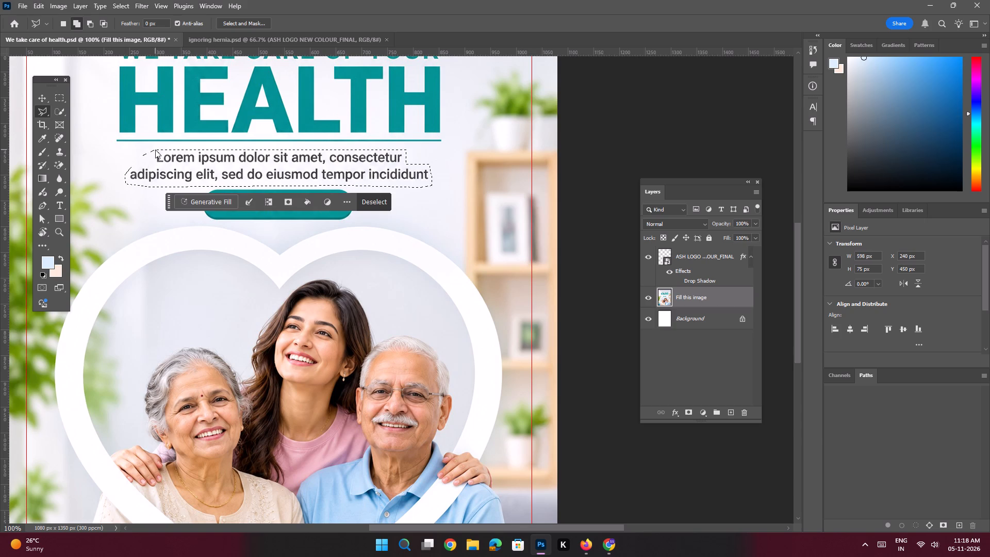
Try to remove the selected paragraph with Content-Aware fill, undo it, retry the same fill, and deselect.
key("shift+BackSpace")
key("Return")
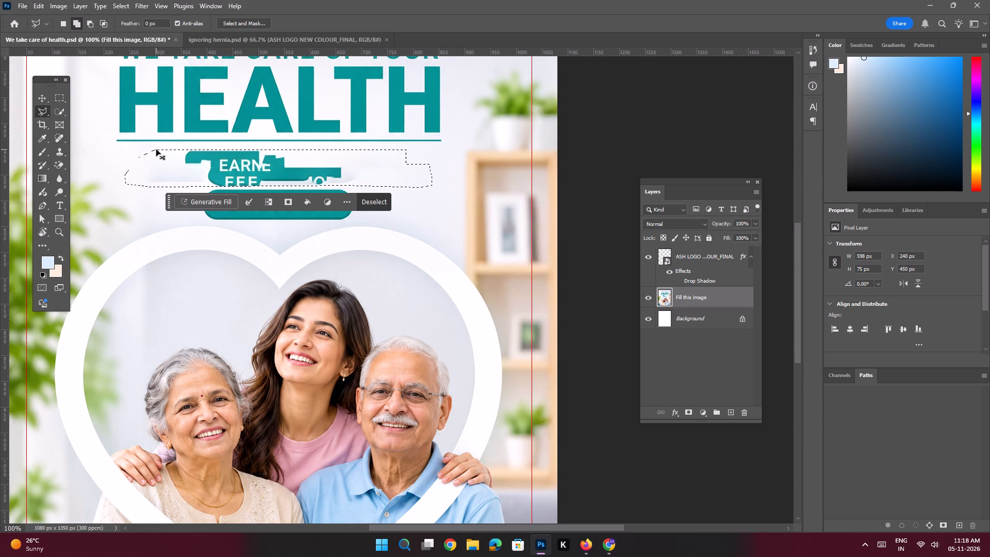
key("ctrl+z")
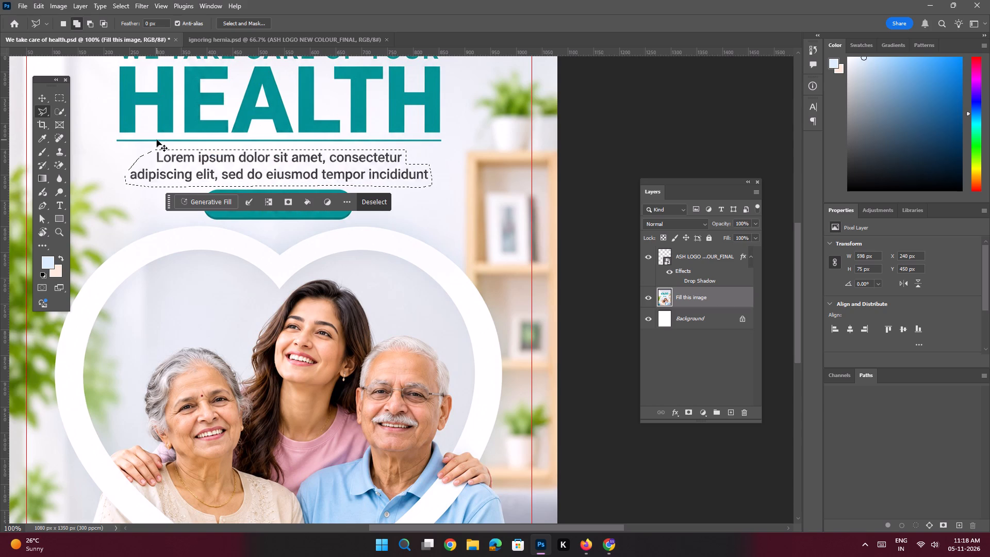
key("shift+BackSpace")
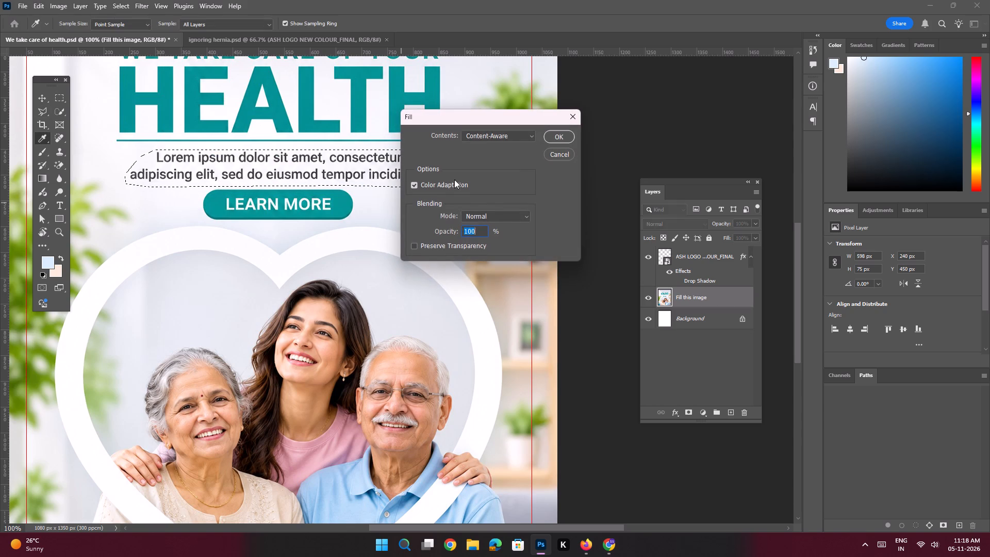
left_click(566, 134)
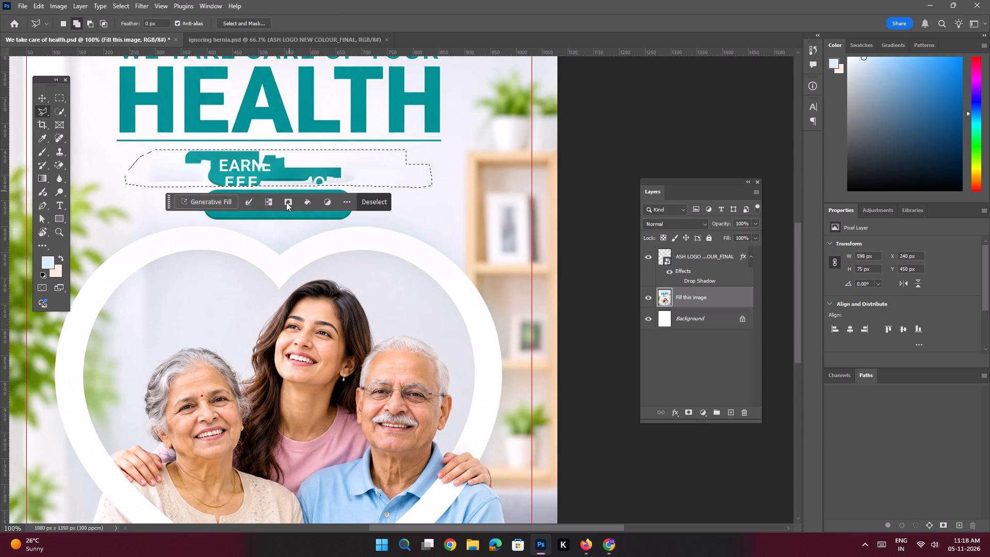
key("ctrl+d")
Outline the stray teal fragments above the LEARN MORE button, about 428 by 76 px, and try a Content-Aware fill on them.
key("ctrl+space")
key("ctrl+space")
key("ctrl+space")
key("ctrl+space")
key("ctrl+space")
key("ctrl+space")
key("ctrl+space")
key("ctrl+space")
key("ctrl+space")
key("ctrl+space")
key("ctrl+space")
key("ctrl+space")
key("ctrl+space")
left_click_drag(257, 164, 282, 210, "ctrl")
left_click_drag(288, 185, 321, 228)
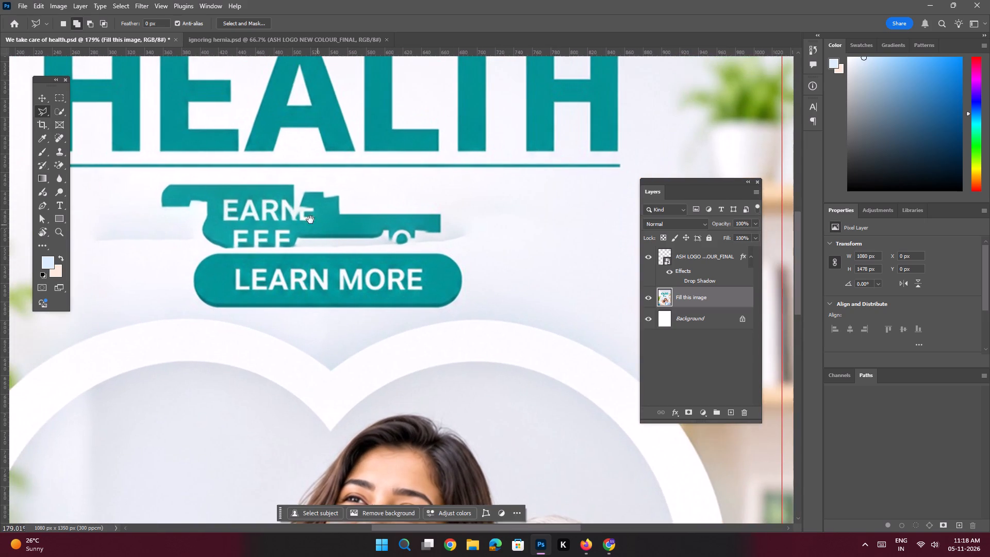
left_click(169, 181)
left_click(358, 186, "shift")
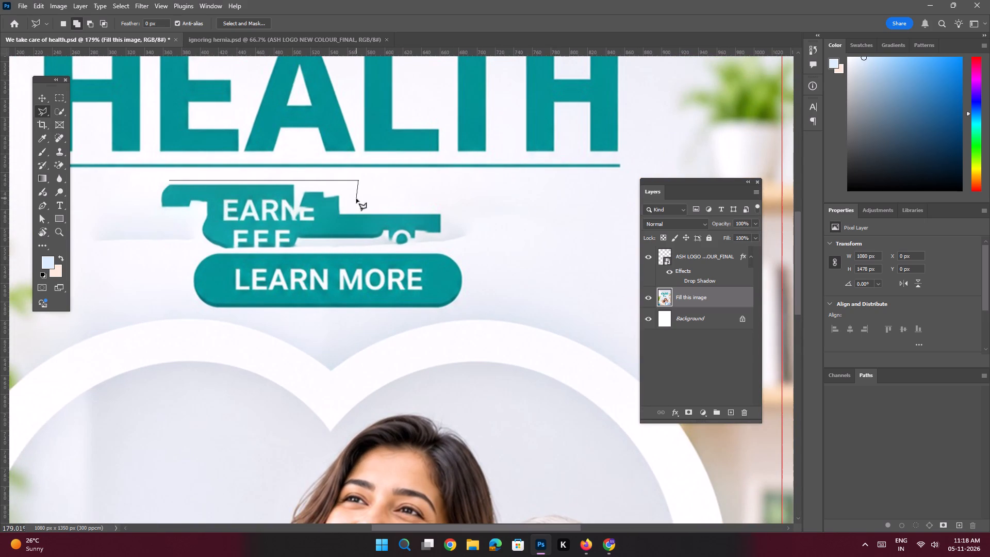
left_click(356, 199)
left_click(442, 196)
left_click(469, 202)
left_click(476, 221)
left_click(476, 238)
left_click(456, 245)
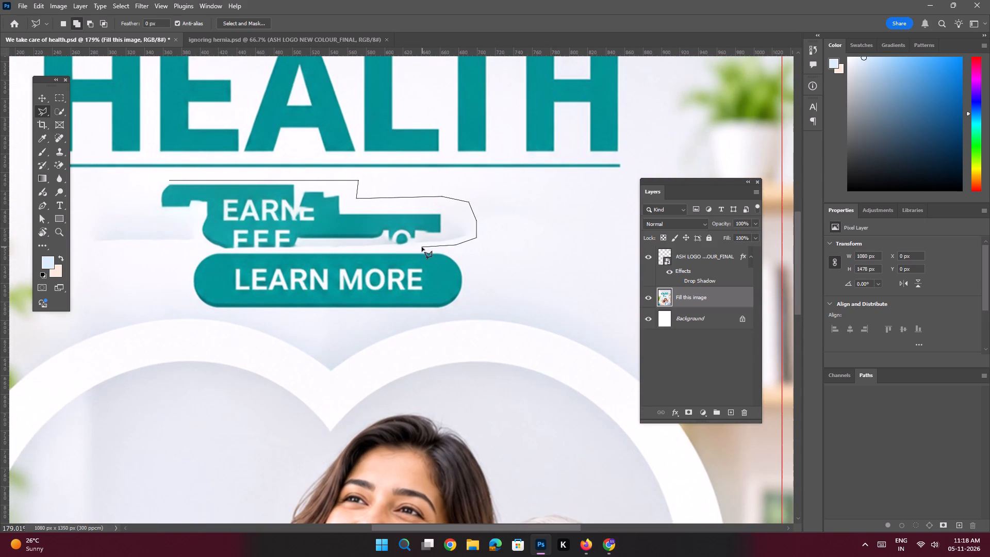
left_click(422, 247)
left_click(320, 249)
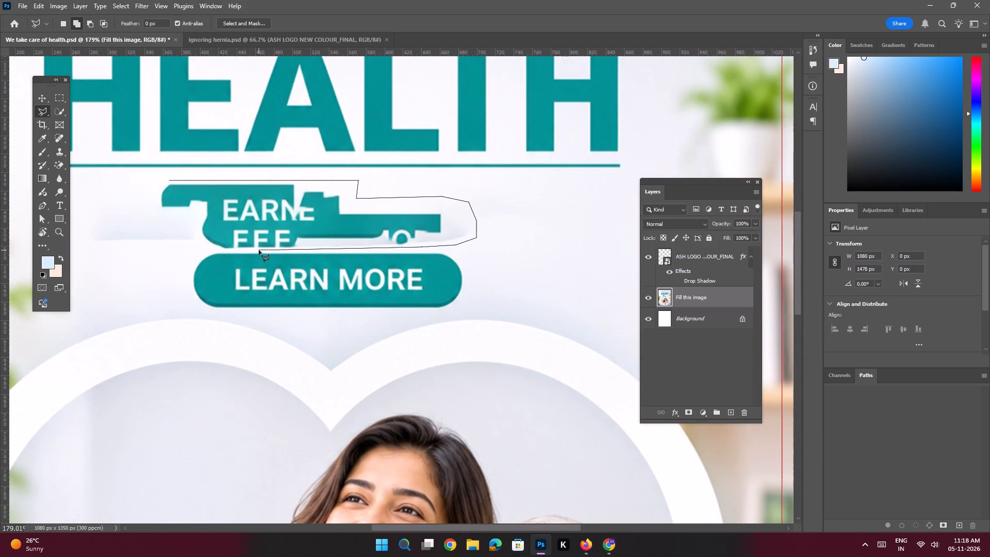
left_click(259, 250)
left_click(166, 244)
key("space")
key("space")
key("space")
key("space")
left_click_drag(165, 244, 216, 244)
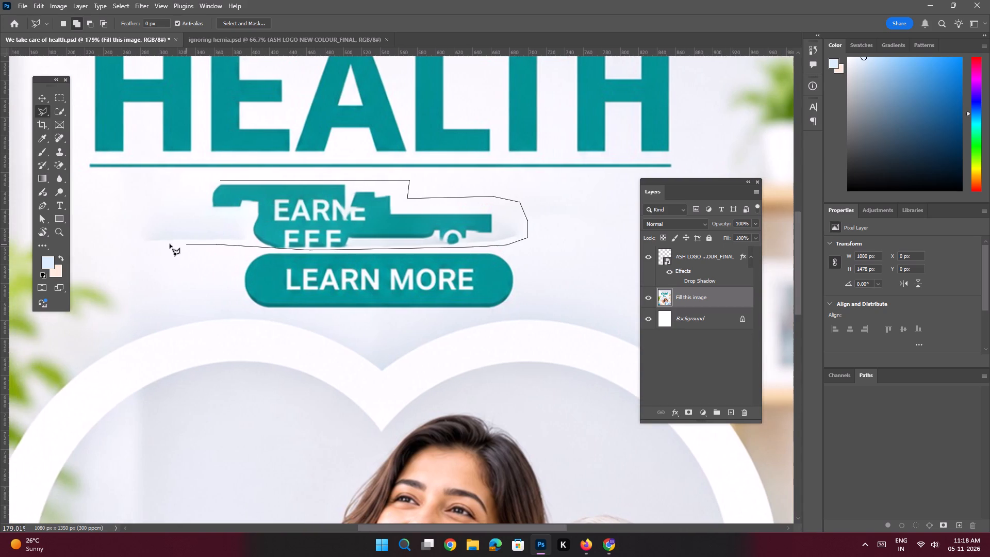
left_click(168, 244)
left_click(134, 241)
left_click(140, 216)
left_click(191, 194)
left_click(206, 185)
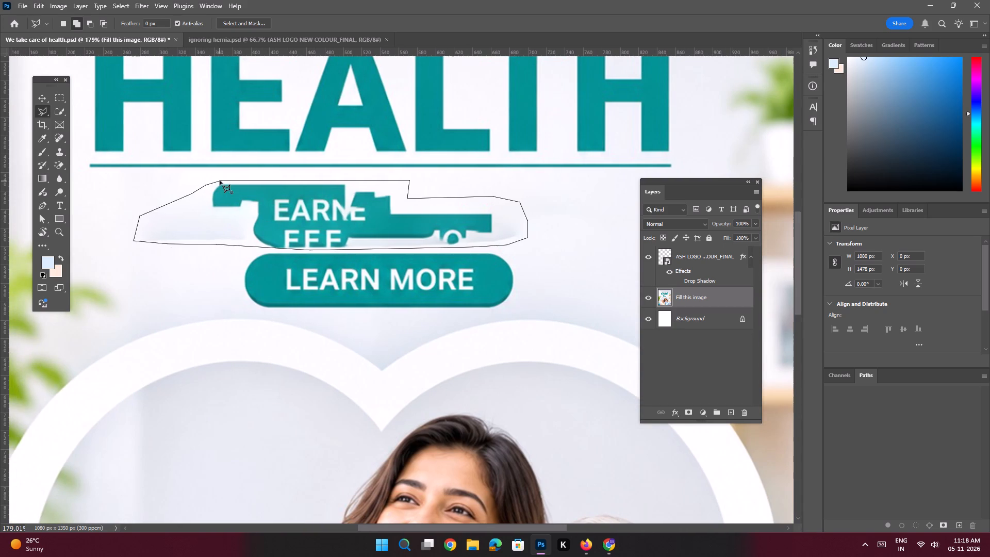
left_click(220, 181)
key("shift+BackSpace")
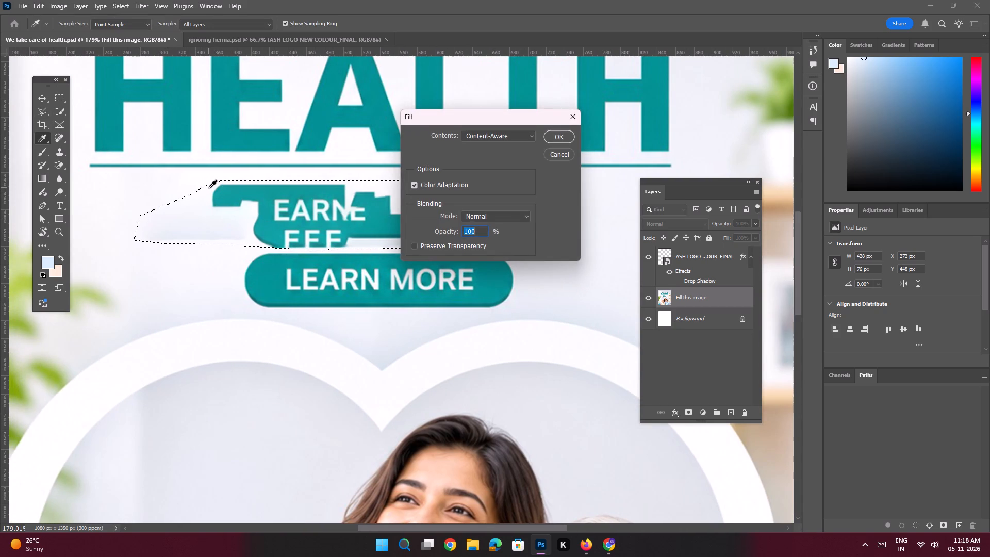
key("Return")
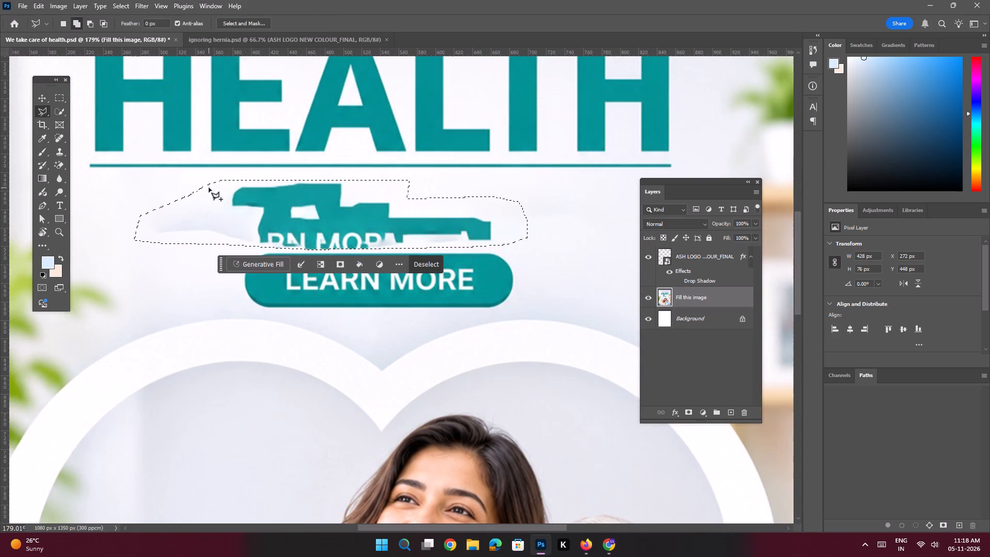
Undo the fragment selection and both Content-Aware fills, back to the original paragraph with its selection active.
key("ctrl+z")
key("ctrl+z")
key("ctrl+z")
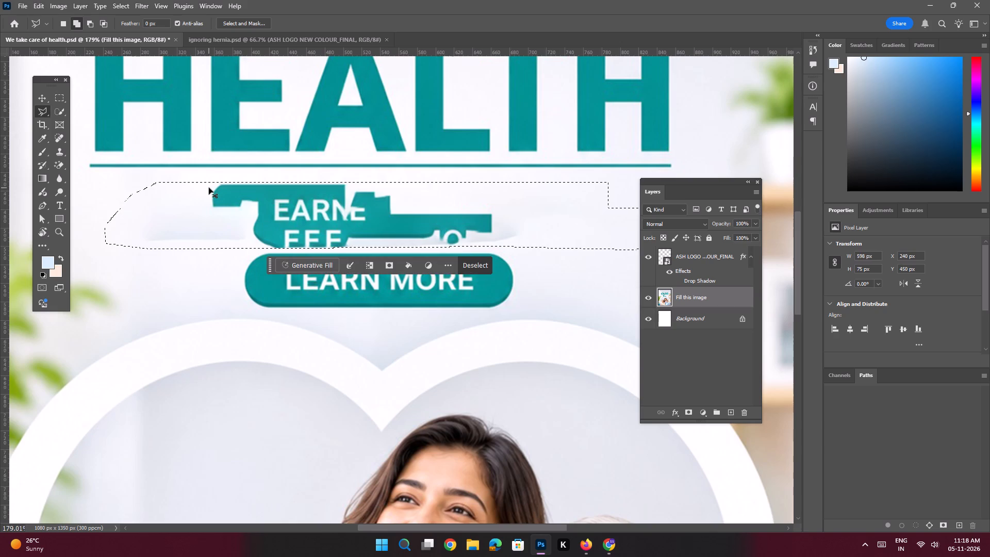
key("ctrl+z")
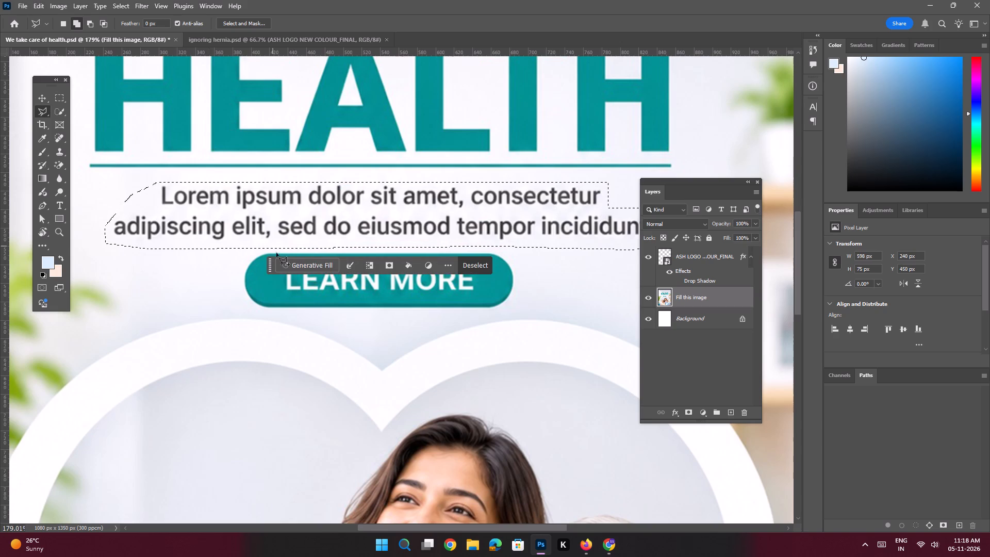
Run Generative Fill on the selected Lorem ipsum paragraph with the prompt "Remove this".
left_click(281, 264)
type("Remove this")
key("space")
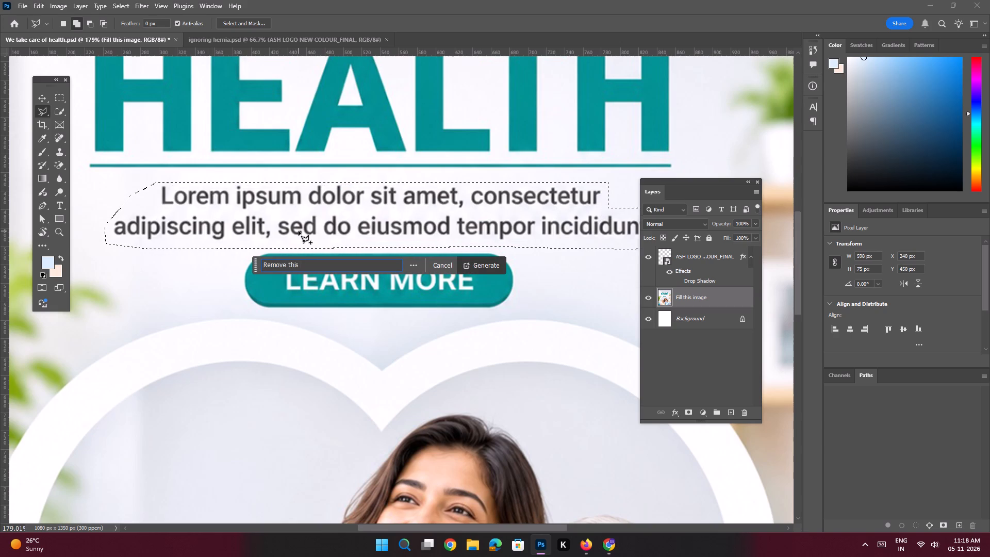
key("Return")
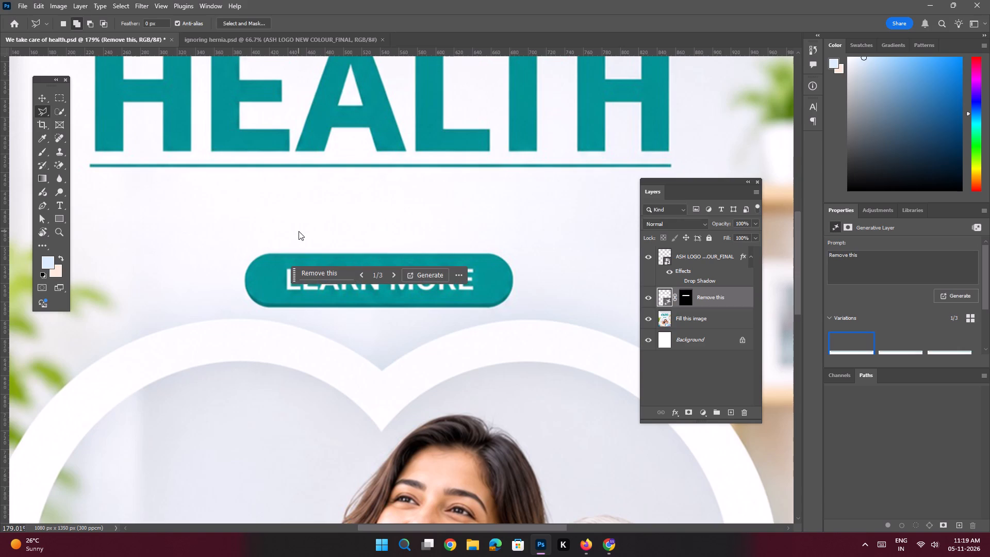
key("ctrl+0")
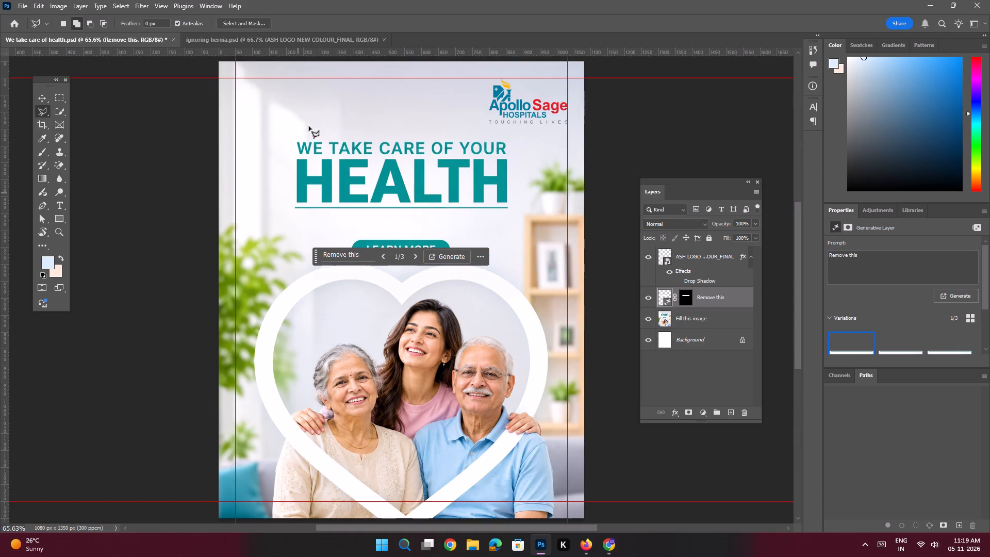
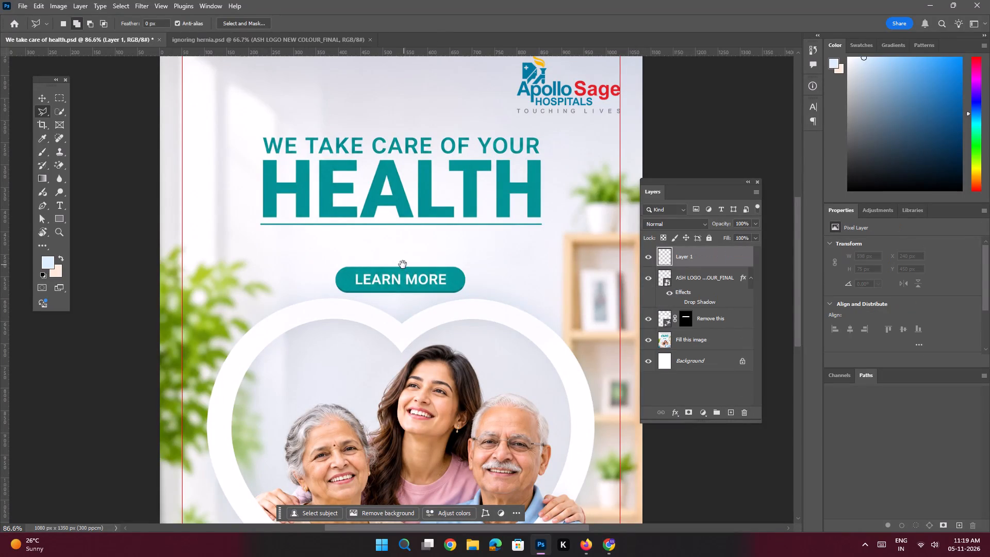
Add a text layer below the line under HEALTH with the copied tagline "Nurture your Heart with healthy choices that keep it beating strong.".
left_click_drag(380, 222, 391, 236, "ctrl")
key("t")
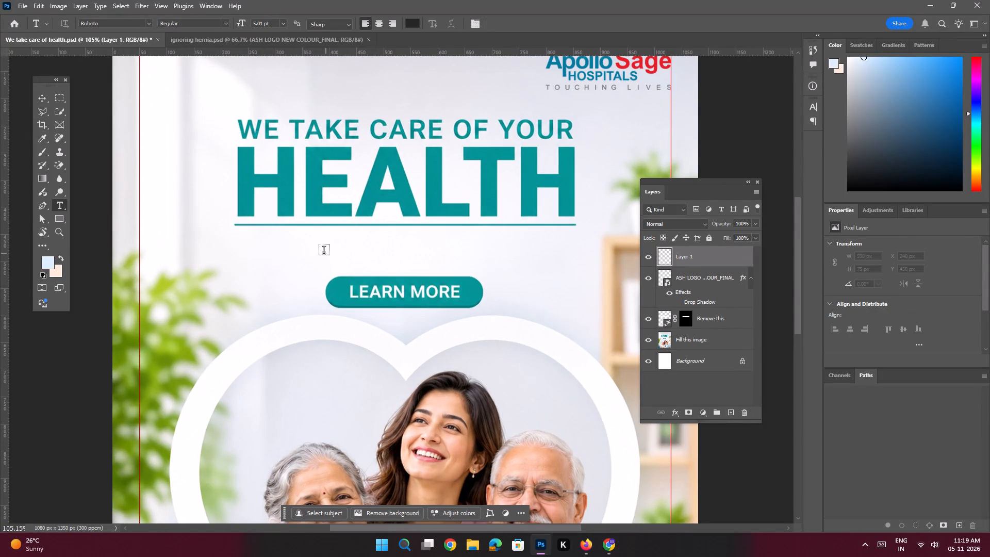
left_click(322, 251)
key("ctrl+v")
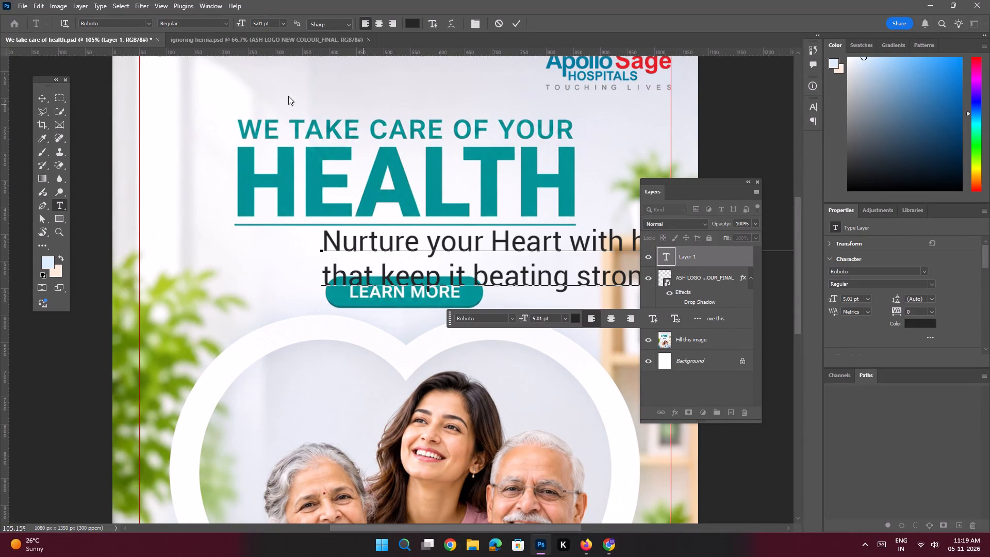
left_click(42, 100)
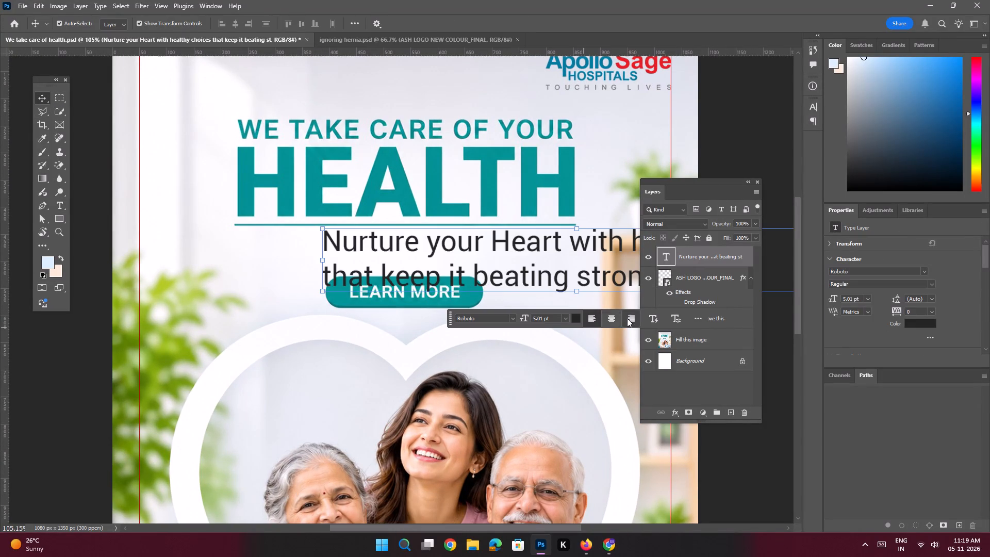
Right-align the tagline's lines, set object alignment relative to the canvas, and centre the text block horizontally.
left_click(628, 318)
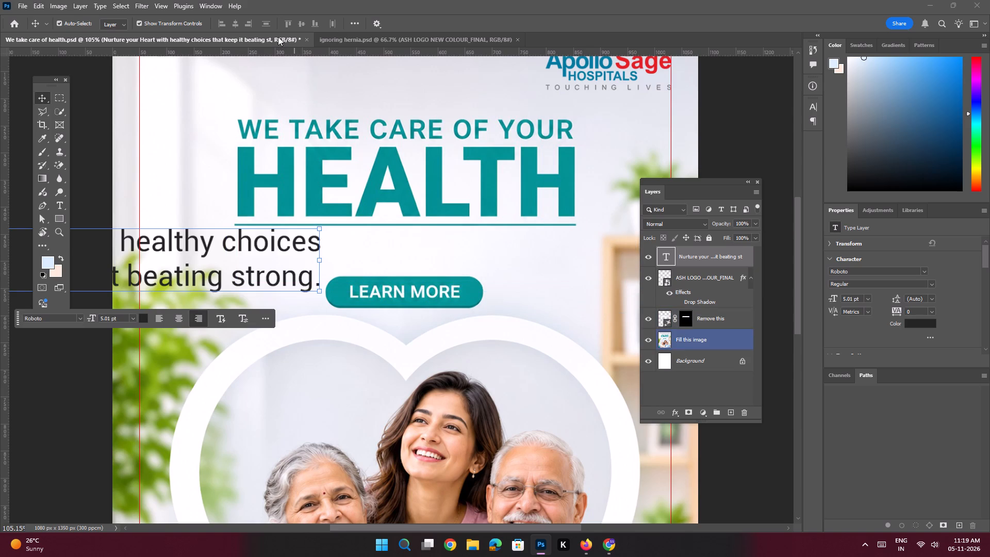
left_click(354, 22)
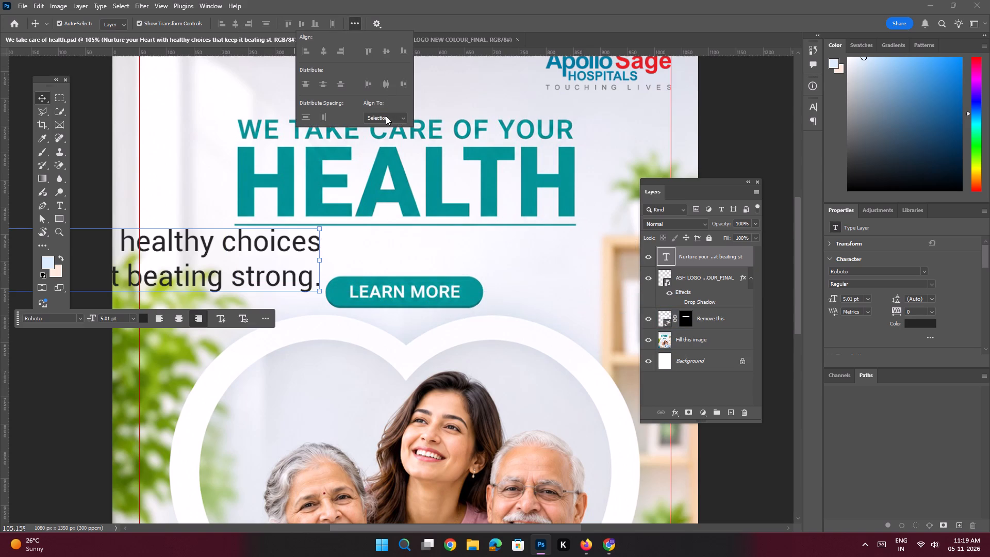
left_click(386, 116)
left_click(382, 136)
left_click(238, 25)
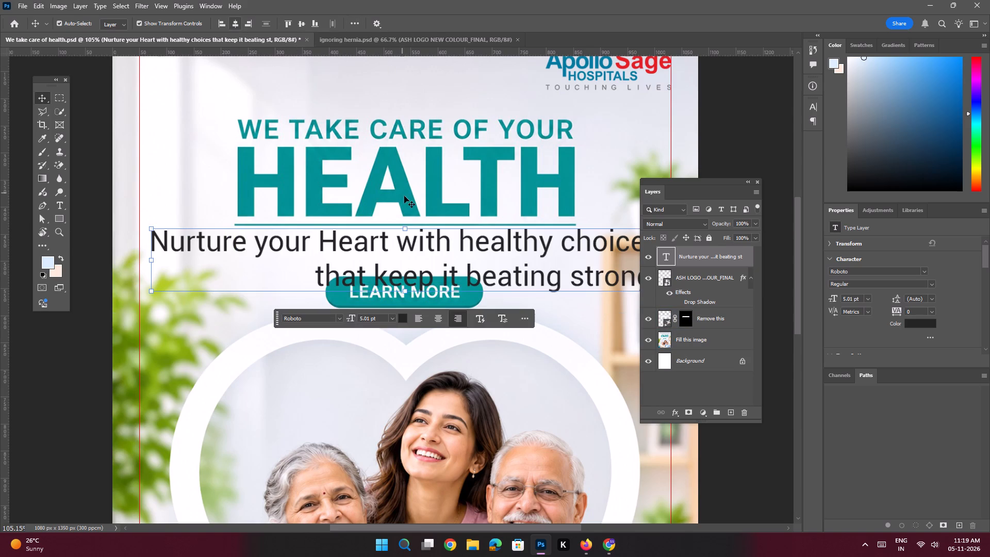
Set the tagline's font size to 3 pt, centre-align its lines, and centre the block horizontally on the canvas.
left_click_drag(853, 299, 812, 279)
key("3")
key("Return")
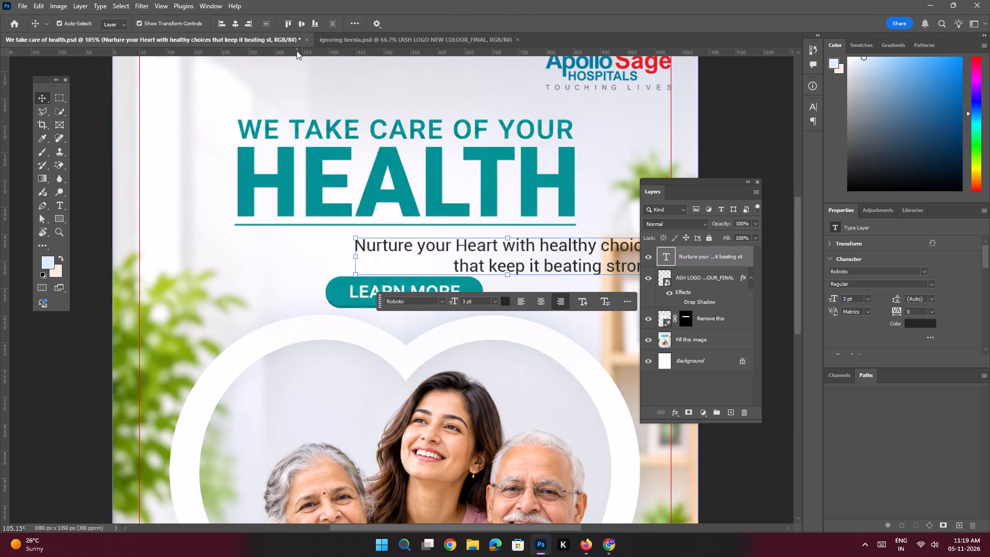
double_click(240, 26)
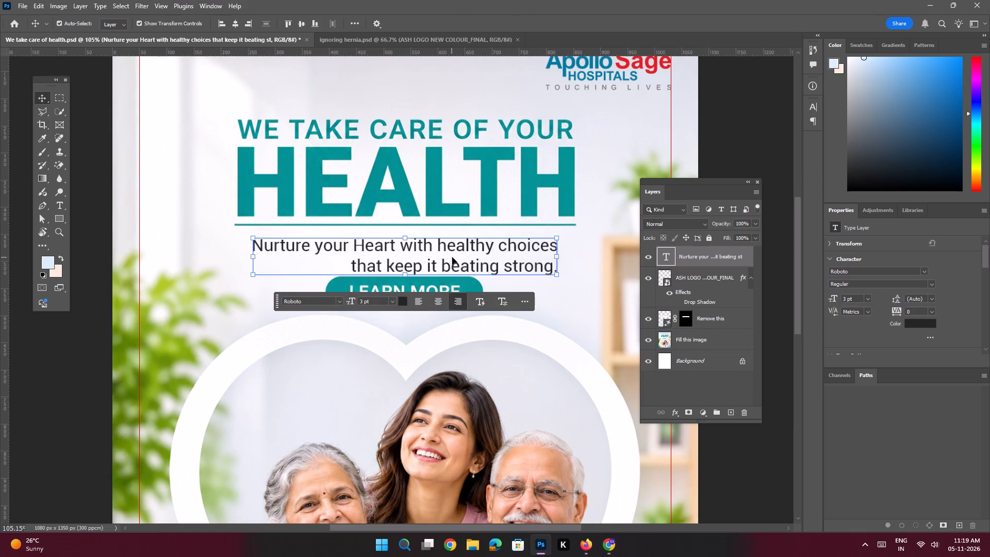
left_click(440, 300)
left_click(235, 26)
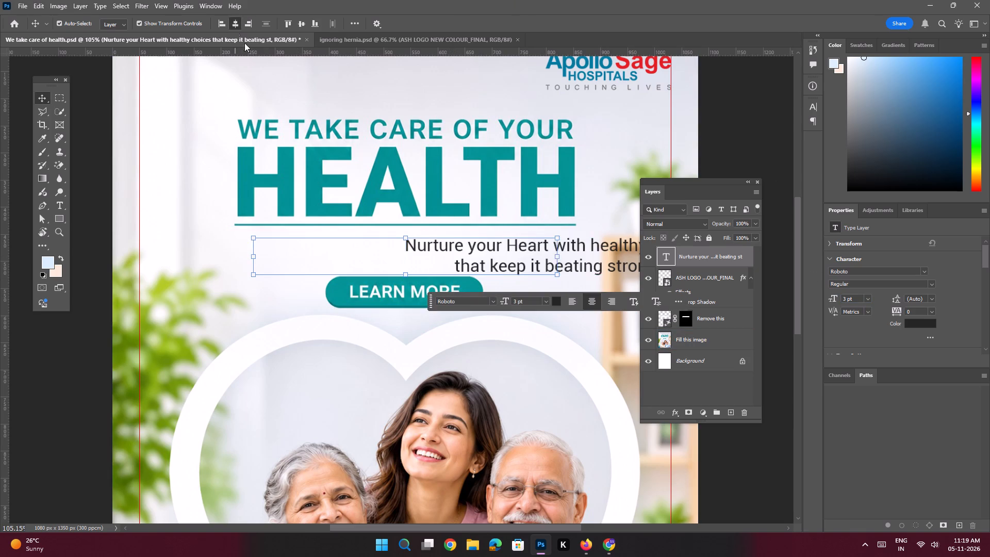
Nudge the tagline up about 10 px toward the line under HEALTH and centre it horizontally on the canvas again.
key("Up")
key("Up")
key("Up")
key("Up")
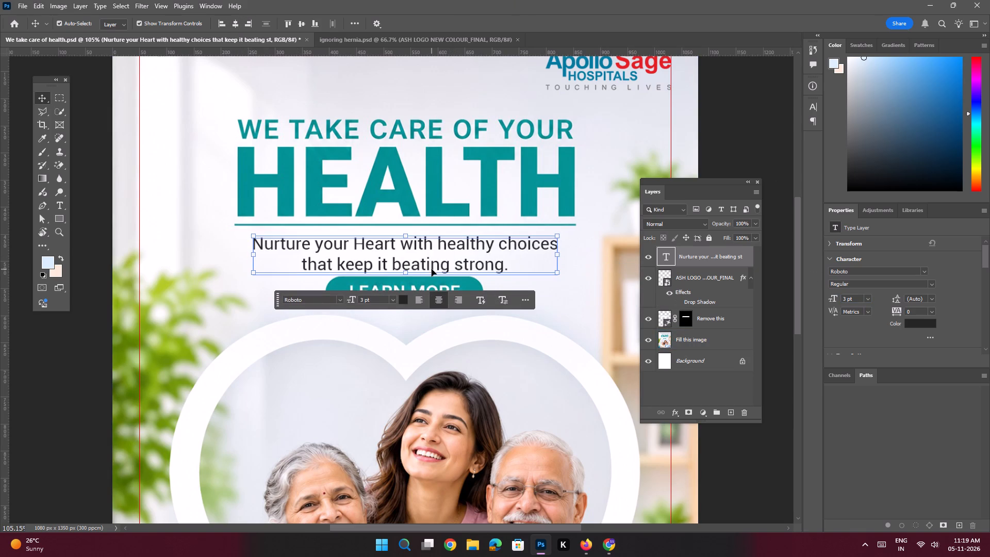
key("Up")
key("Up")
key("Up")
key("Up")
key("Up")
key("Up")
key("Up")
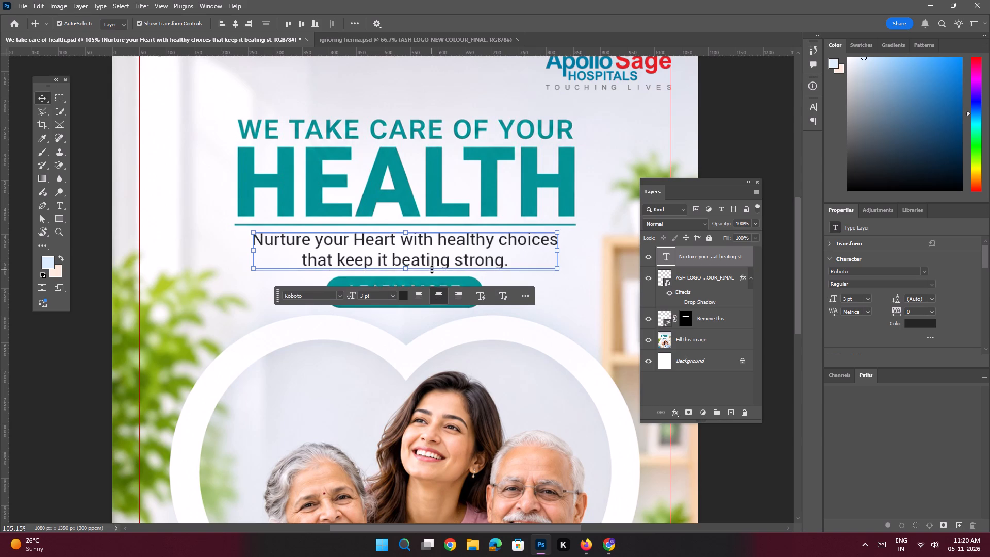
key("Down")
key("Down")
key("Up")
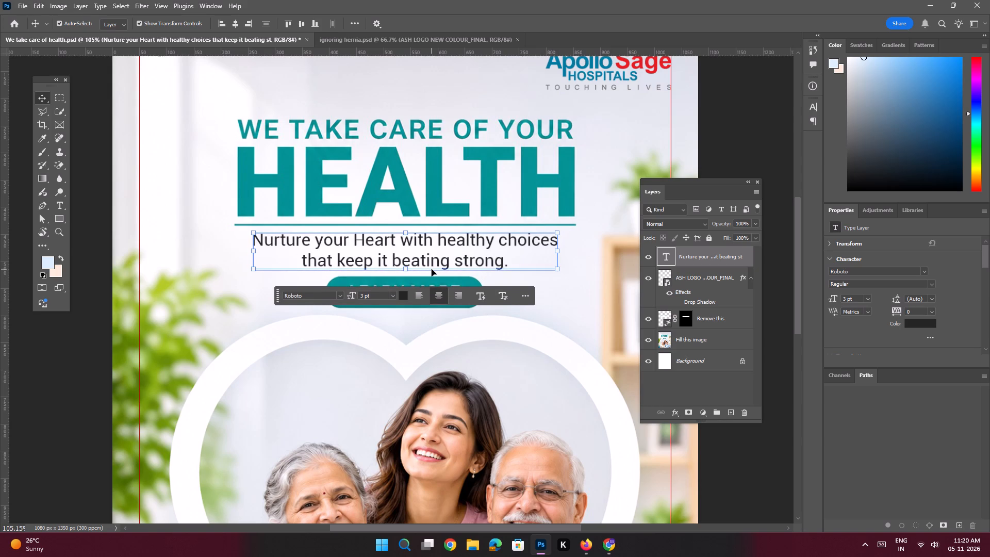
double_click(238, 27)
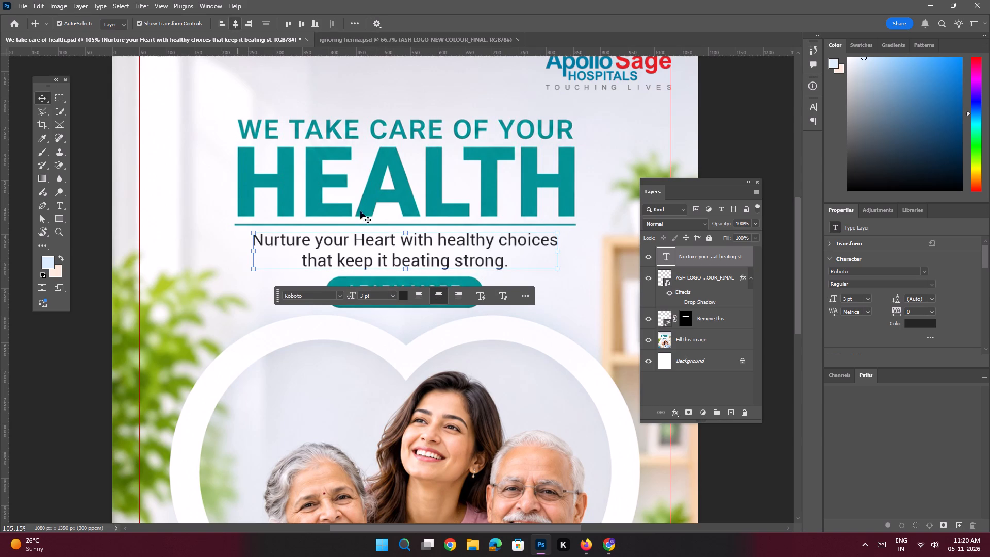
Deselect the tagline layer and save the health poster document with the whole poster in view.
key("space")
left_click_drag(423, 239, 386, 230, "ctrl")
left_click(195, 259)
key("space")
key("space")
key("space")
key("space")
key("space")
key("space")
key("space")
key("space")
key("space")
left_click_drag(447, 244, 439, 245)
key("ctrl+s")
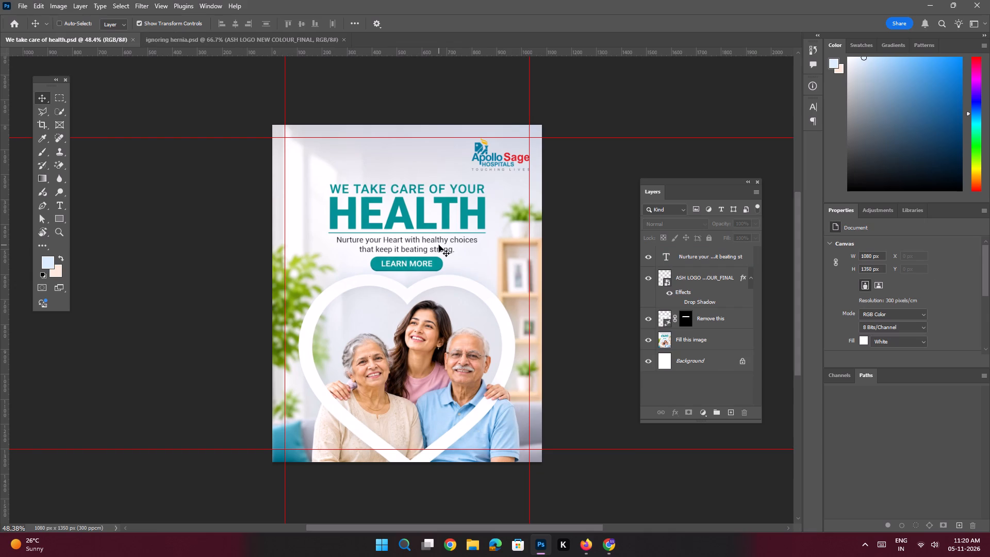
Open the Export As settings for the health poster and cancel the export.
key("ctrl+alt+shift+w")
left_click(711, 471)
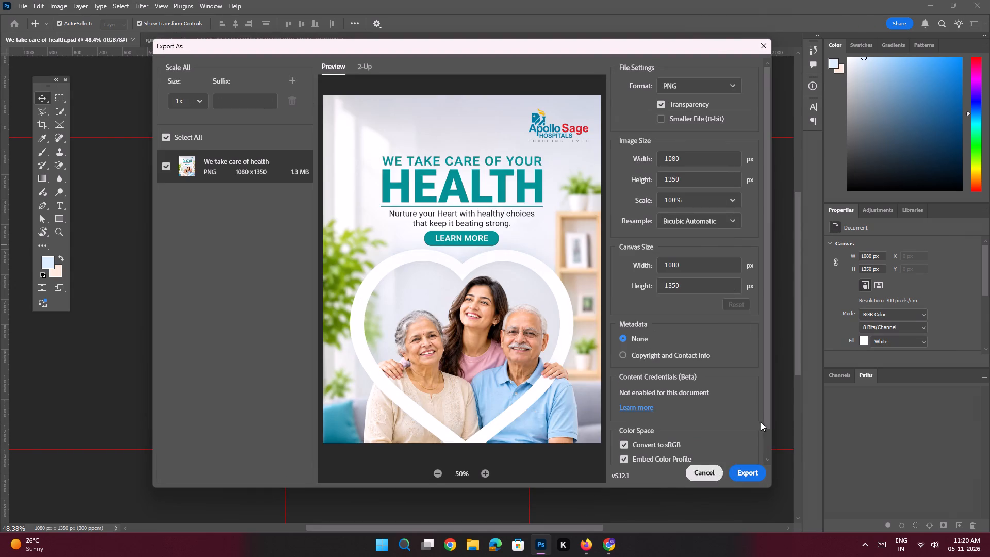
Copy the contact footer strip, layer Group 1 copy, from ignoring hernia.psd into the health poster, dropping it near the poster's bottom.
left_click(196, 42)
key("space")
key("space")
key("space")
key("space")
key("space")
key("space")
key("space")
key("space")
key("space")
left_click_drag(367, 278, 382, 212)
left_click(408, 440)
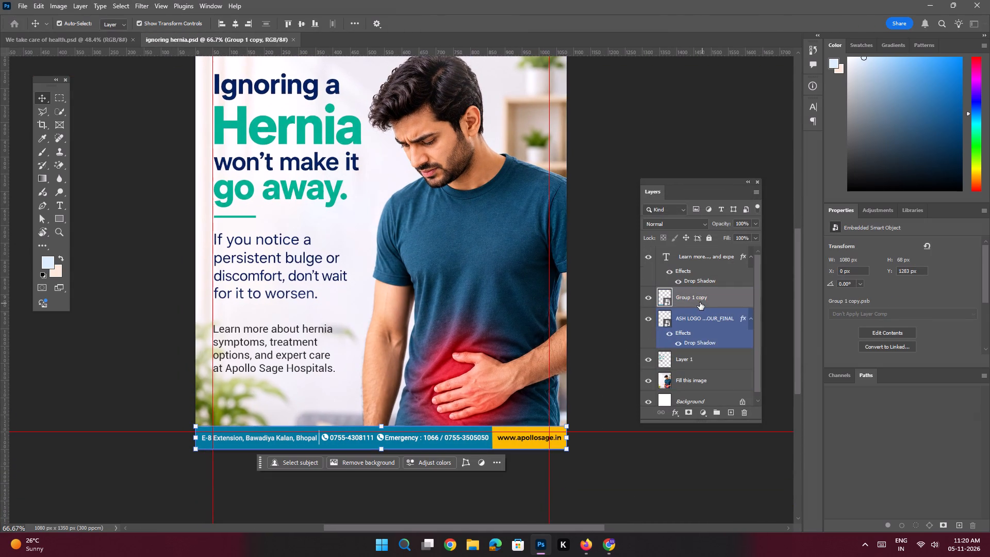
left_click_drag(698, 299, 383, 423)
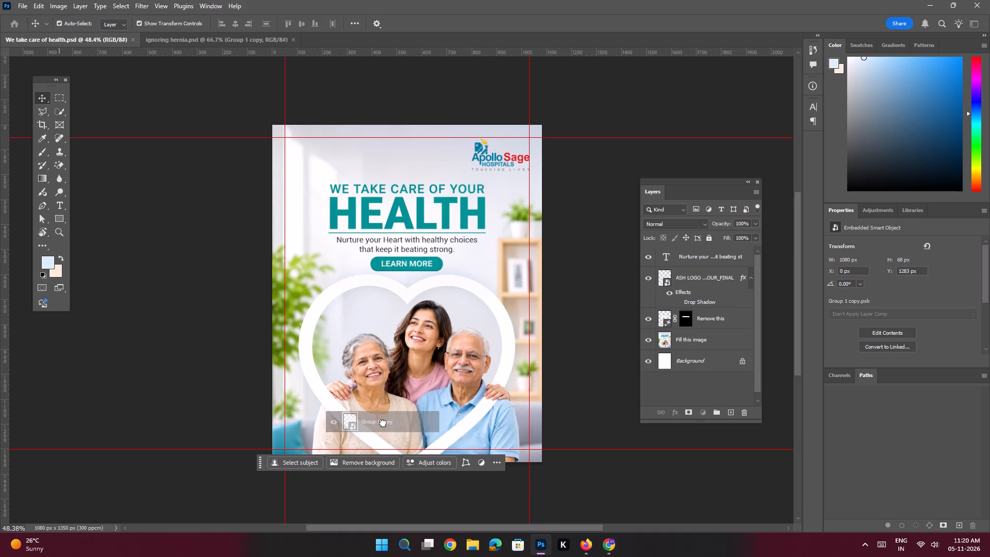
left_click_drag(383, 423, 385, 424)
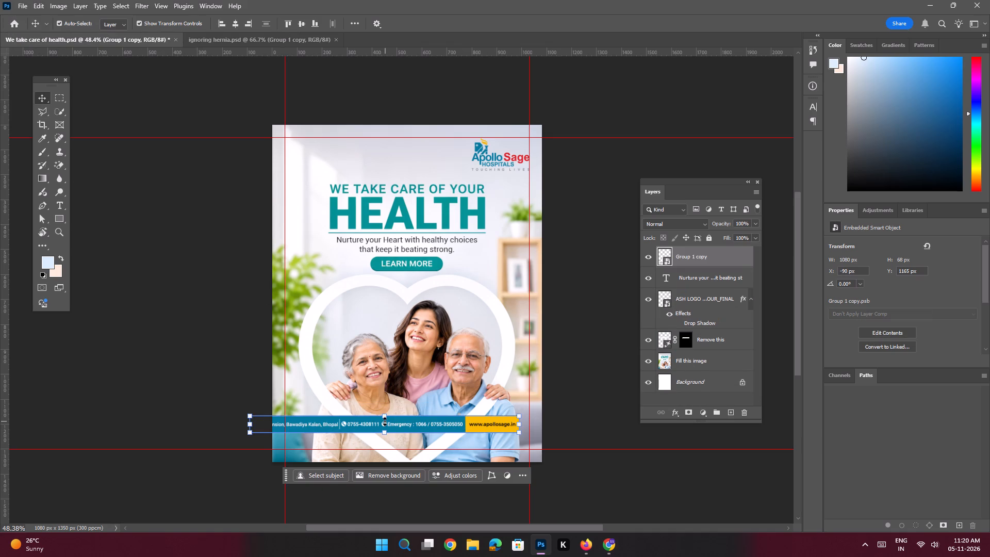
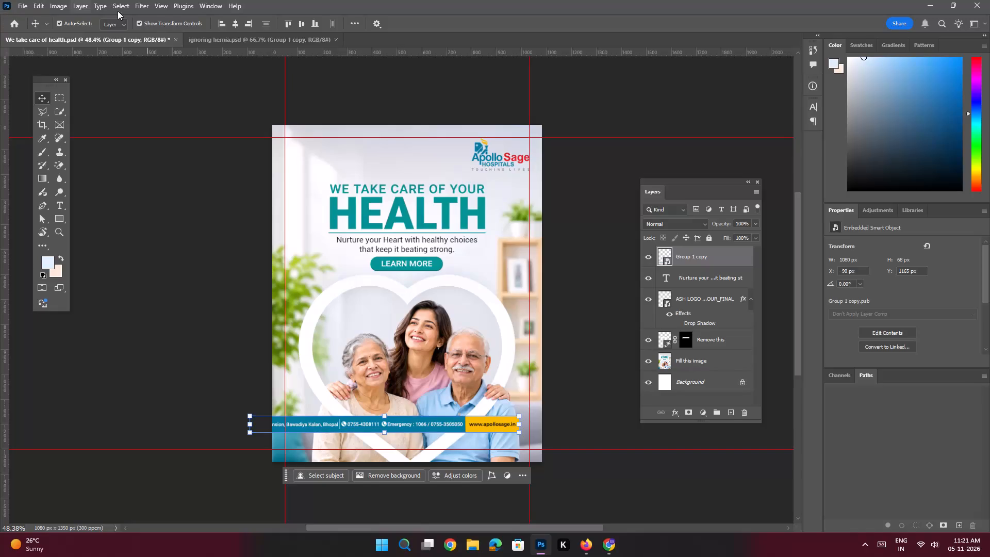
Align the contact footer strip to the canvas's right and bottom edges, and deselect it.
left_click(239, 23)
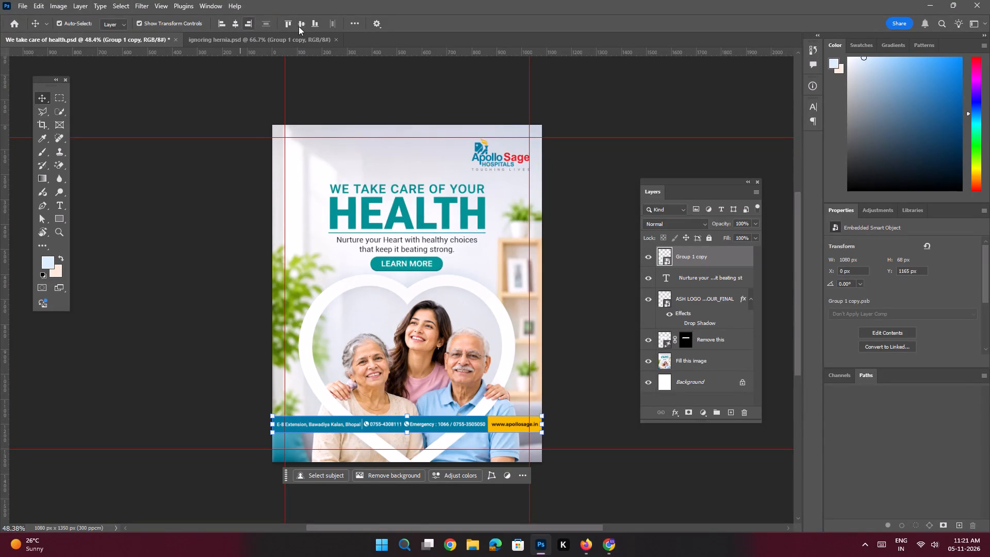
left_click(316, 25)
left_click(227, 234)
Nudge the footer strip down 1 px to Y 1283 px at the poster's bottom edge, and deselect it.
key("space")
key("space")
key("space")
key("space")
key("space")
key("space")
key("space")
key("space")
left_click_drag(351, 333, 308, 247)
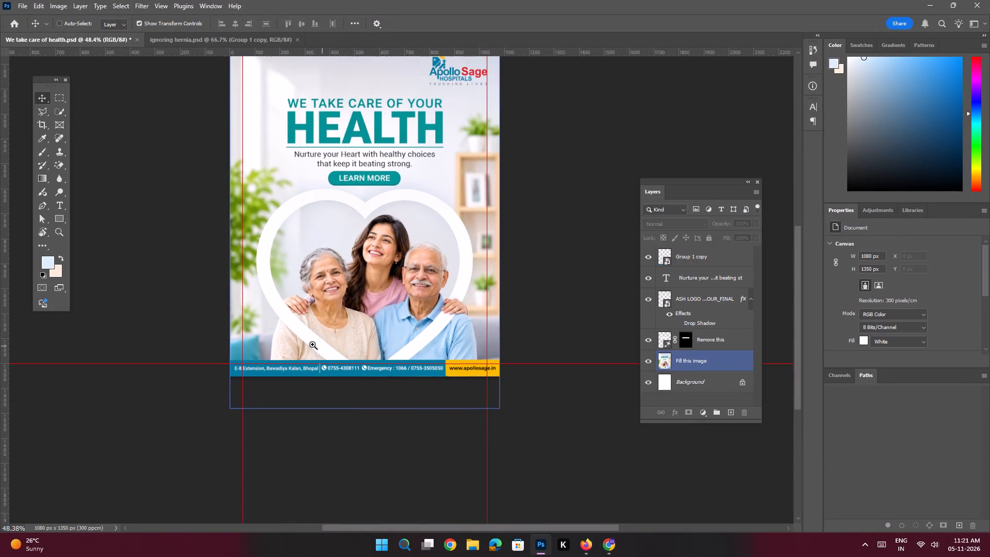
left_click_drag(311, 344, 336, 368, "ctrl")
left_click(327, 387)
key("Down")
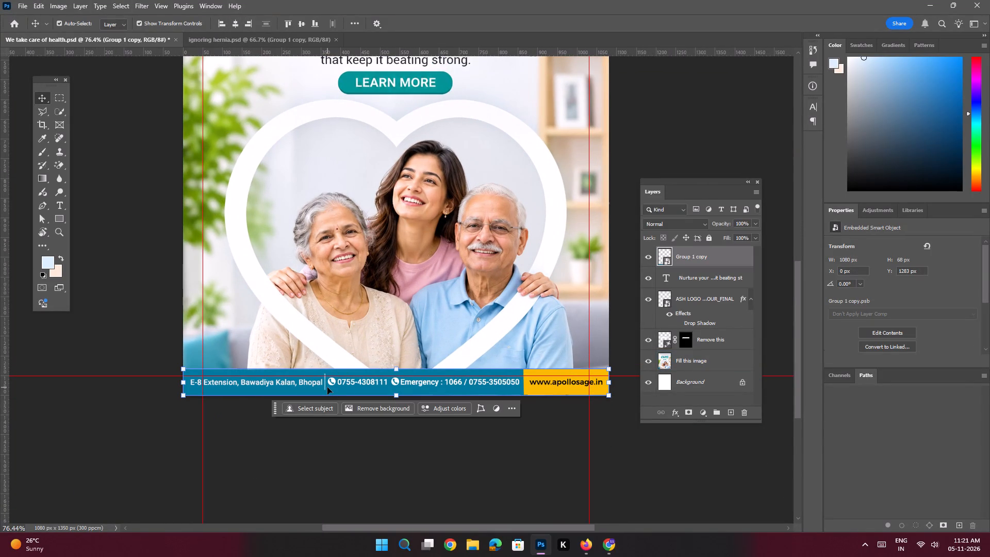
key("space")
left_click_drag(400, 285, 366, 273, "ctrl")
left_click(260, 253)
key("space")
key("space")
key("space")
key("space")
key("space")
key("space")
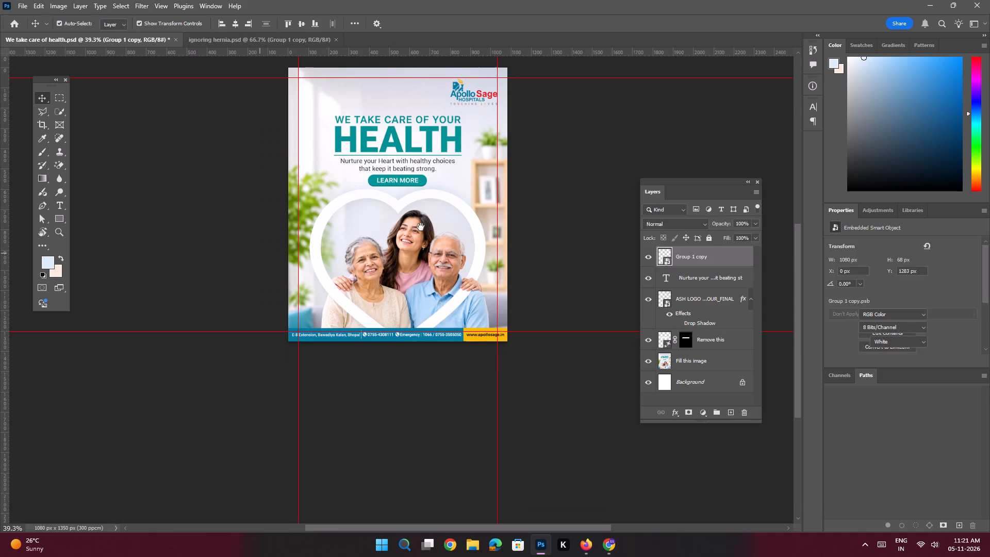
Save the health poster document with its footer strip in place.
left_click_drag(432, 200, 426, 211)
key("ctrl+s")
Export the health poster as a 1080 x 1350 px PNG named We take care of health.
key("ctrl+alt+shift+w")
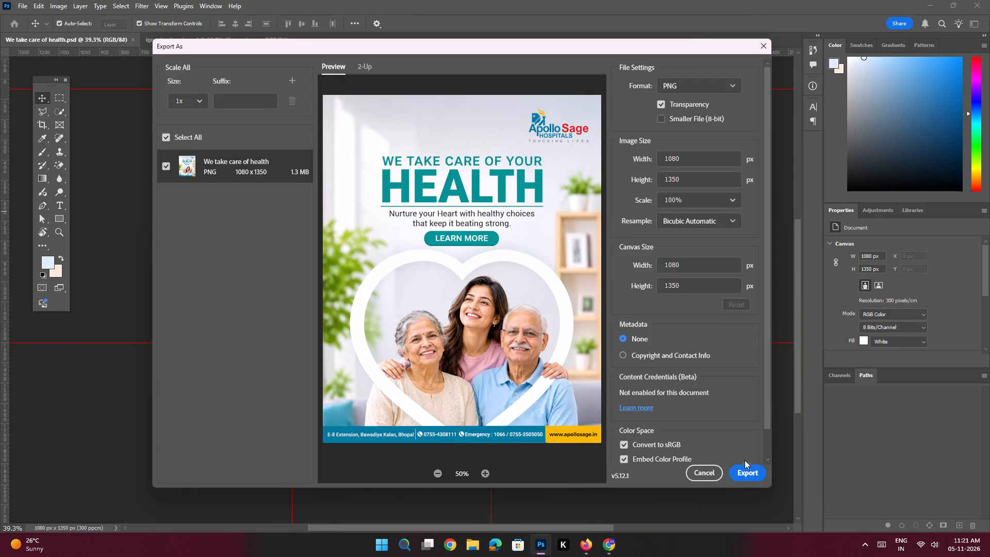
left_click(745, 471)
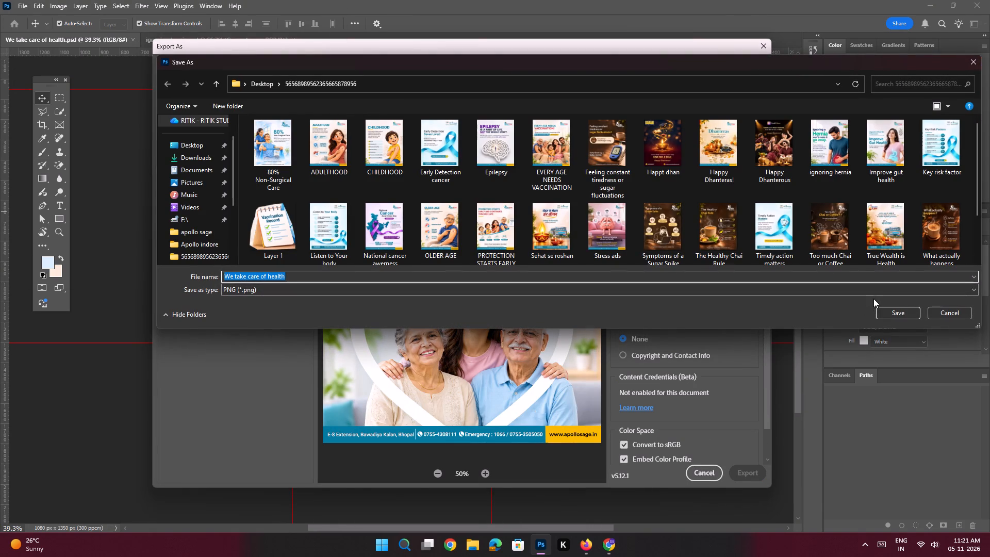
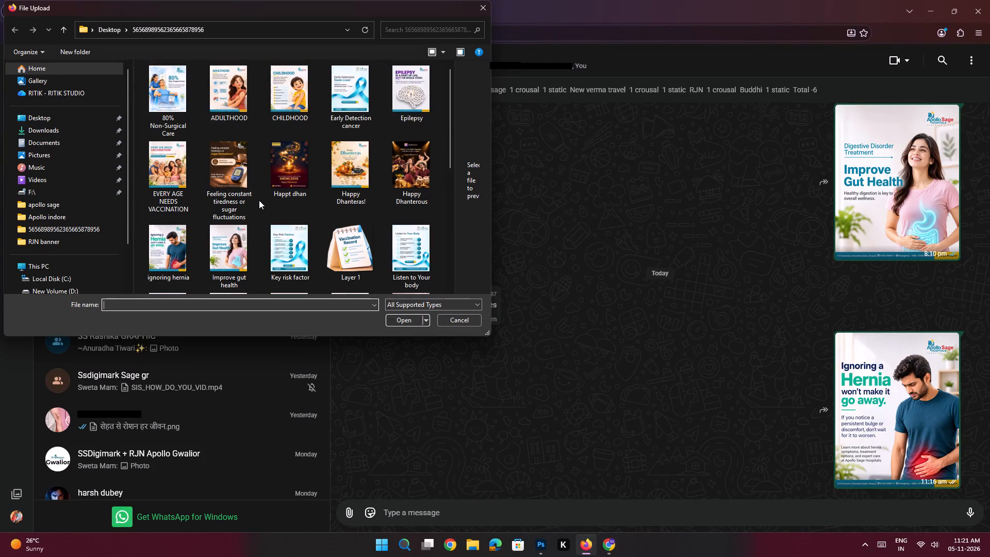
Locate the exported health poster image in the open desktop folder for upload to the WhatsApp chat.
scroll(259, 200, "down", 1)
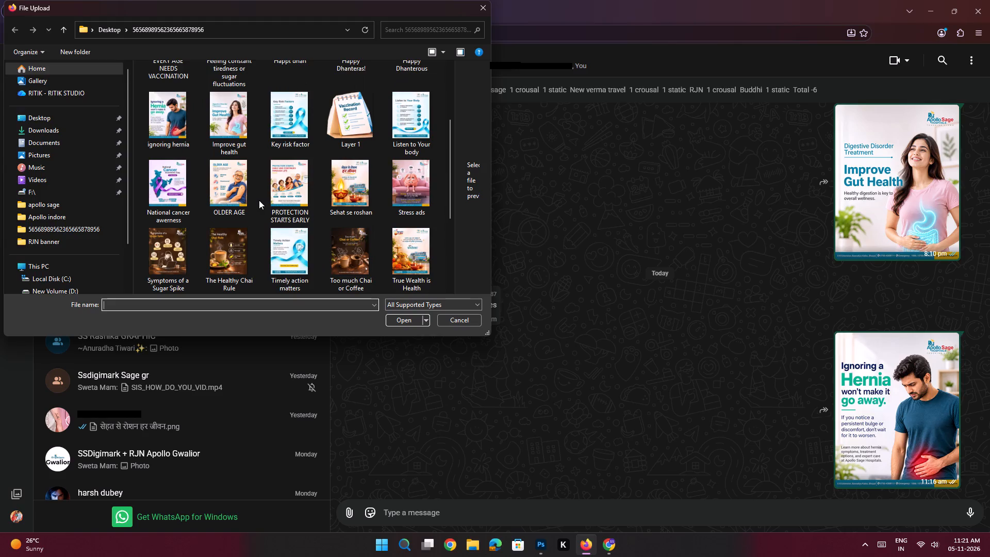
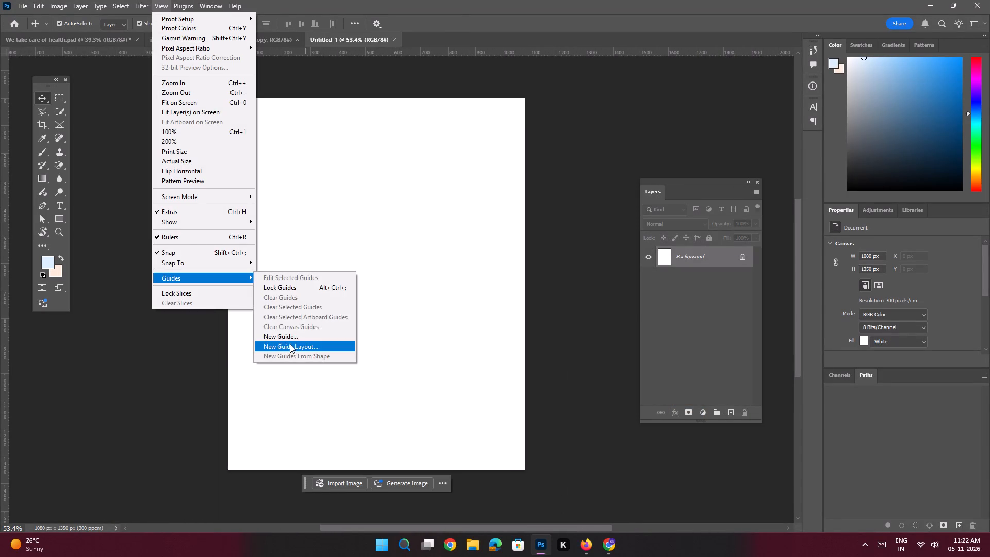
Add a new guide layout with margin guides along all four edges of the blank 1080 x 1350 px canvas.
left_click(291, 346)
left_click(565, 112)
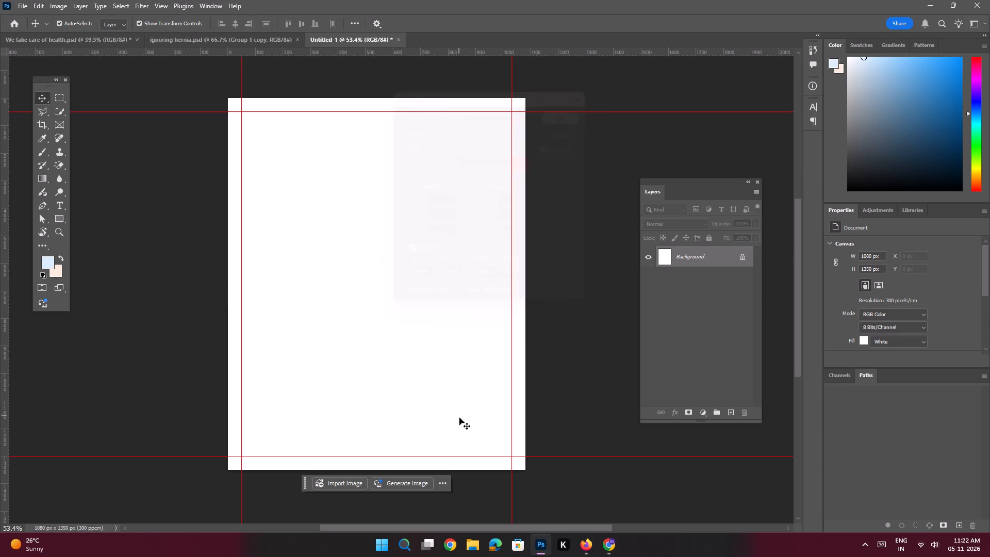
Place the Knee Pain image from the Downloads folder into the blank 1080 x 1350 px document.
left_click(473, 542)
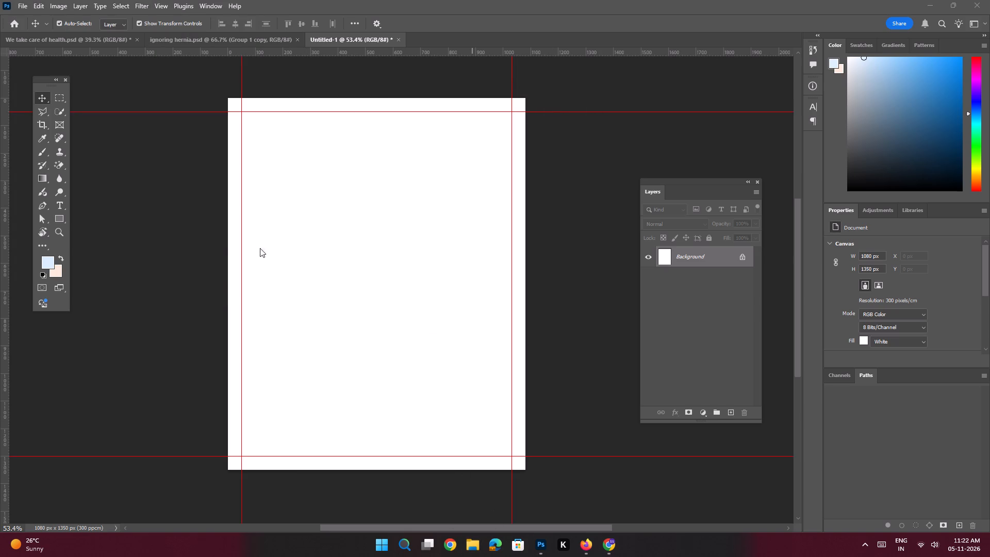
left_click(48, 144)
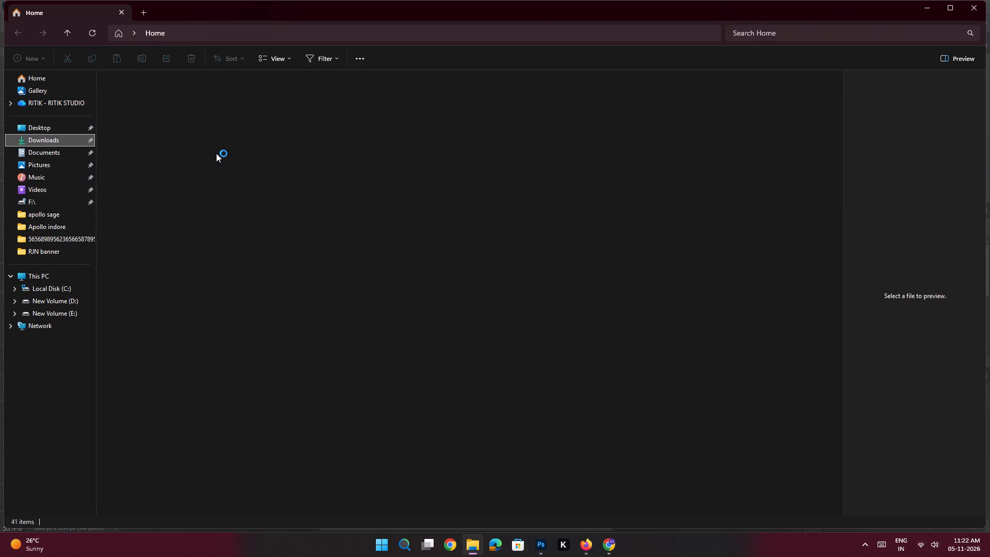
left_click(168, 149)
left_click_drag(144, 154, 321, 250)
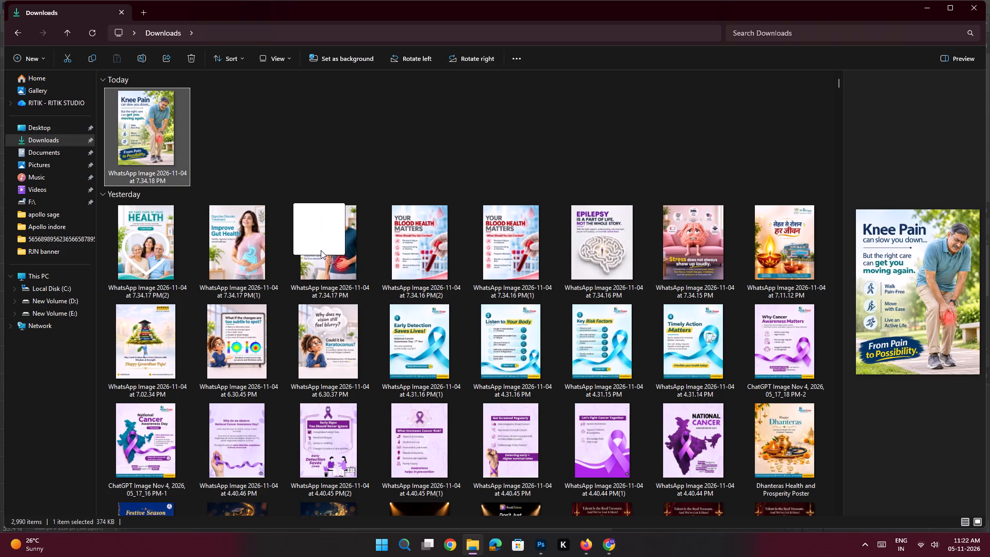
left_click_drag(321, 250, 366, 295)
key("alt+Tab")
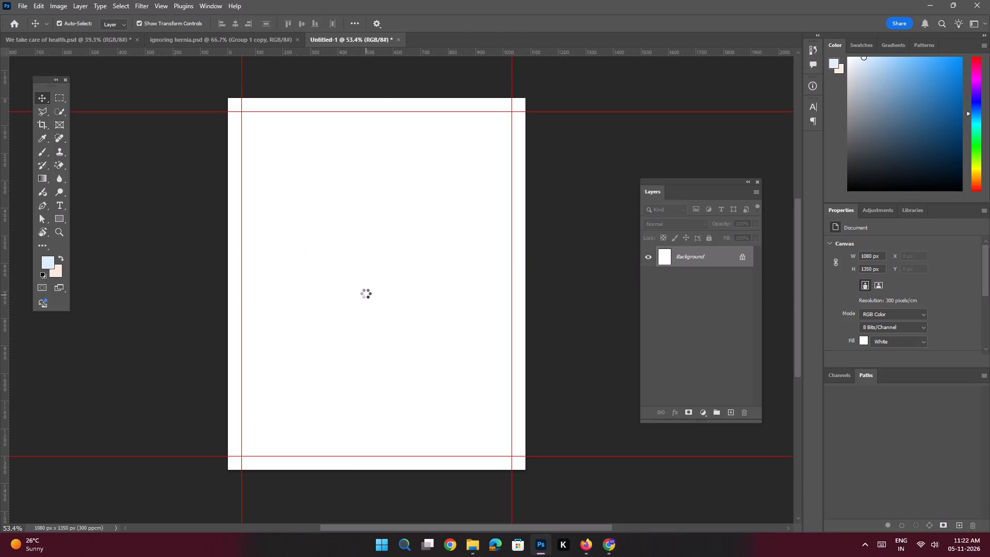
key("Return")
key("Return")
key("Return")
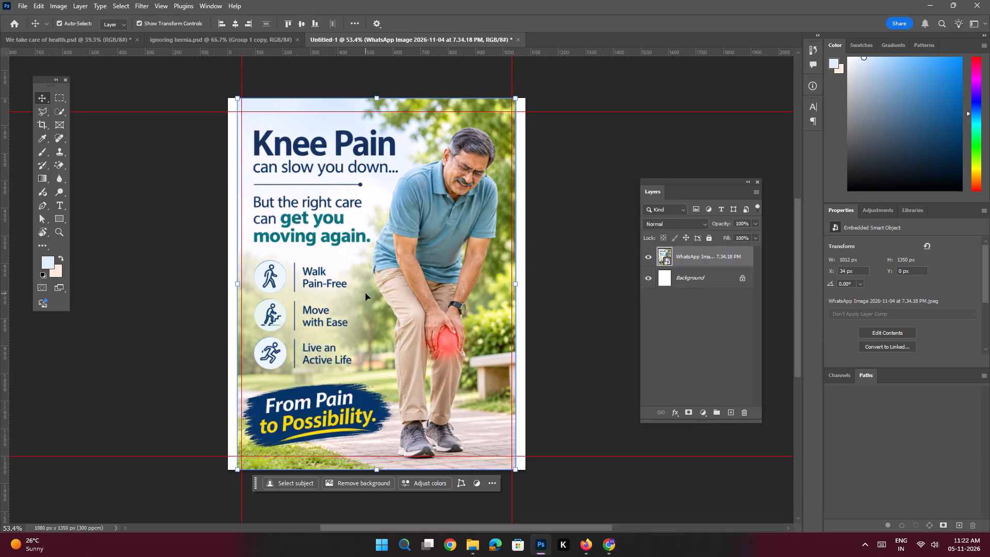
Select the white strips along both sides of the Knee Pain image and generatively fill them with the prompt "Fill this image".
key("space")
key("space")
key("space")
key("space")
key("space")
key("space")
key("space")
key("space")
key("space")
key("space")
key("space")
key("space")
key("space")
left_click_drag(406, 233, 382, 231)
left_click_drag(453, 177, 468, 199, "ctrl")
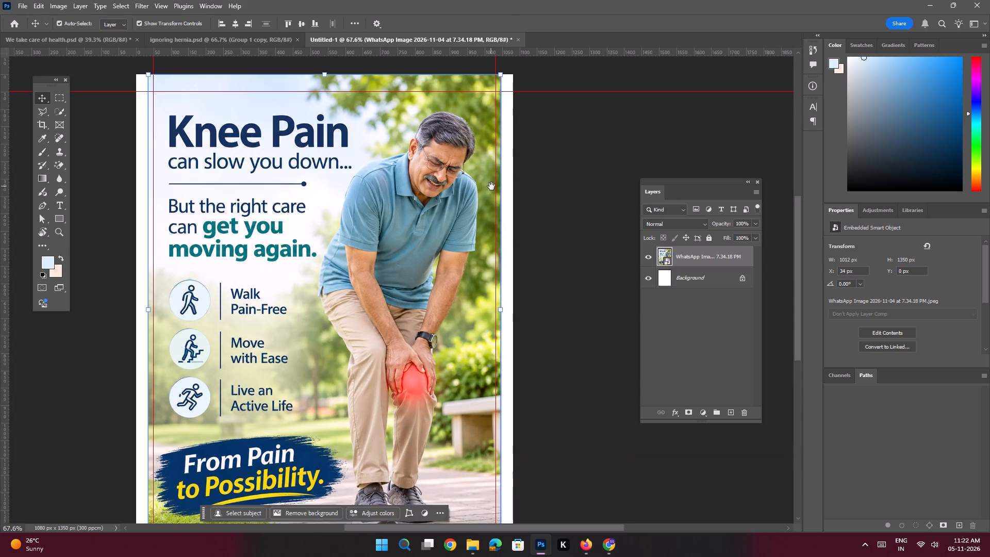
left_click_drag(491, 186, 477, 187)
left_click_drag(457, 241, 441, 239, "ctrl")
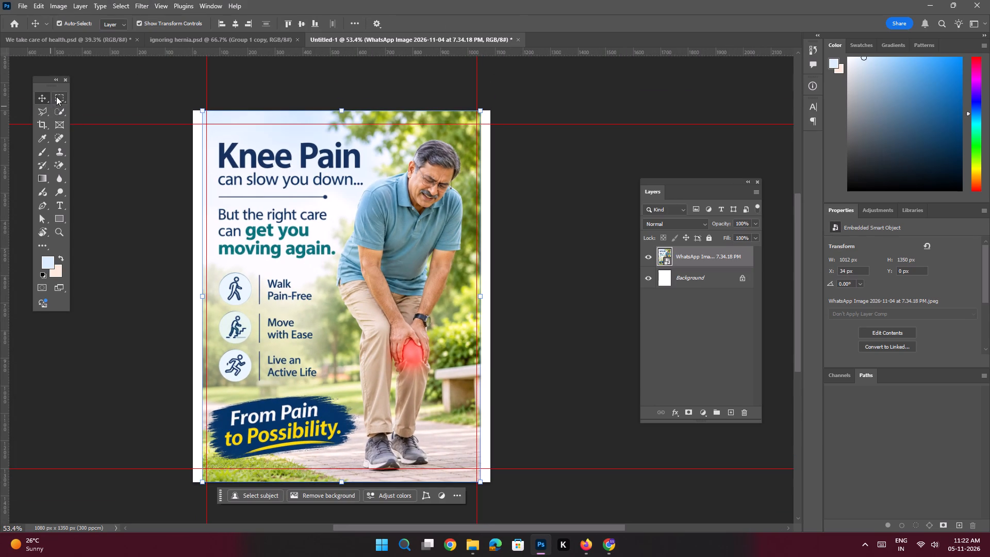
left_click(56, 96)
key("space")
key("space")
key("space")
key("space")
key("space")
key("space")
key("space")
key("space")
left_click_drag(484, 186, 433, 192)
left_click_drag(452, 105, 432, 378)
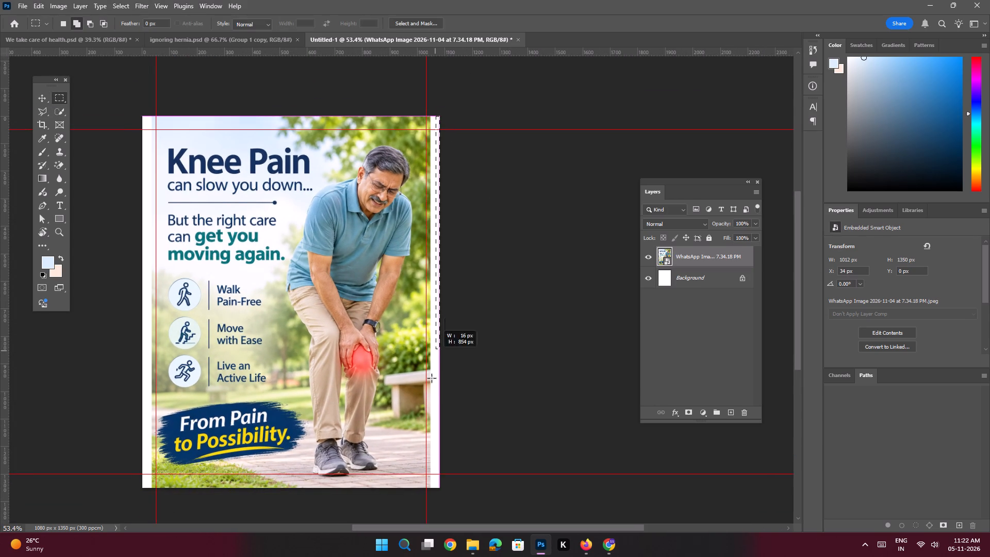
left_click_drag(432, 378, 428, 502)
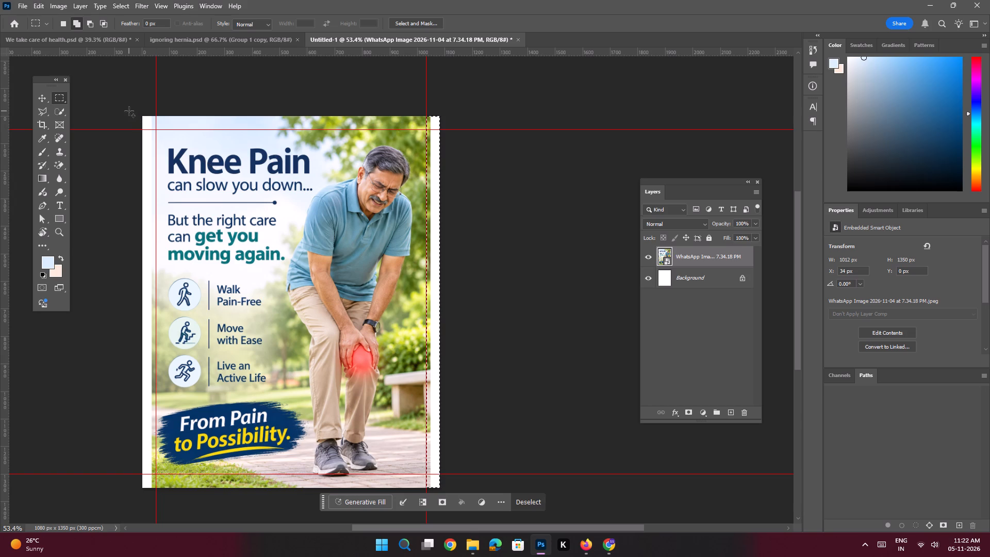
left_click_drag(129, 108, 148, 289, "shift")
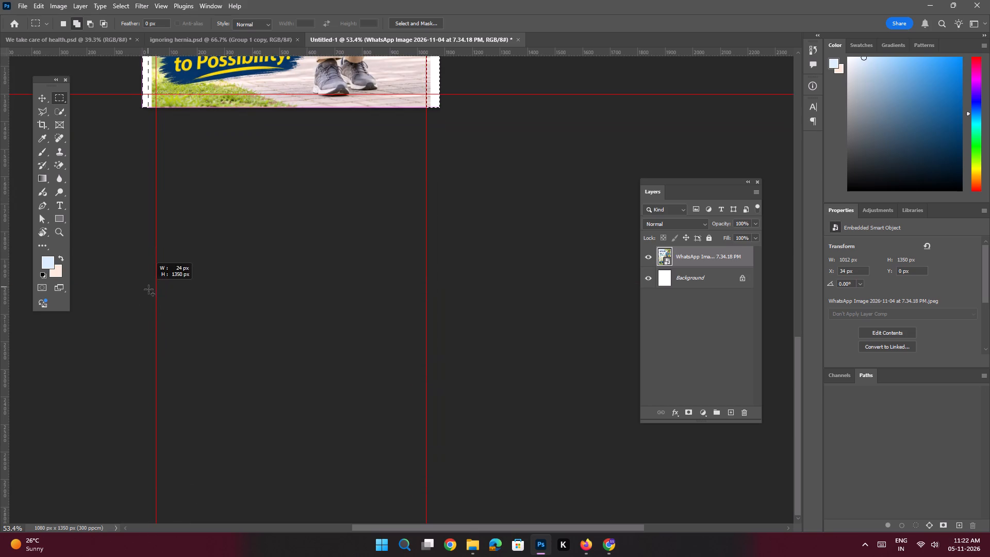
left_click_drag(148, 289, 153, 299, "shift")
key("space")
key("space")
key("space")
key("space")
key("space")
key("space")
key("space")
key("space")
key("space")
key("space")
key("space")
key("space")
key("space")
key("space")
key("space")
key("space")
key("space")
key("space")
left_click_drag(233, 210, 233, 436)
left_click(210, 347)
type("Fu")
key("BackSpace")
type("ill")
key("space")
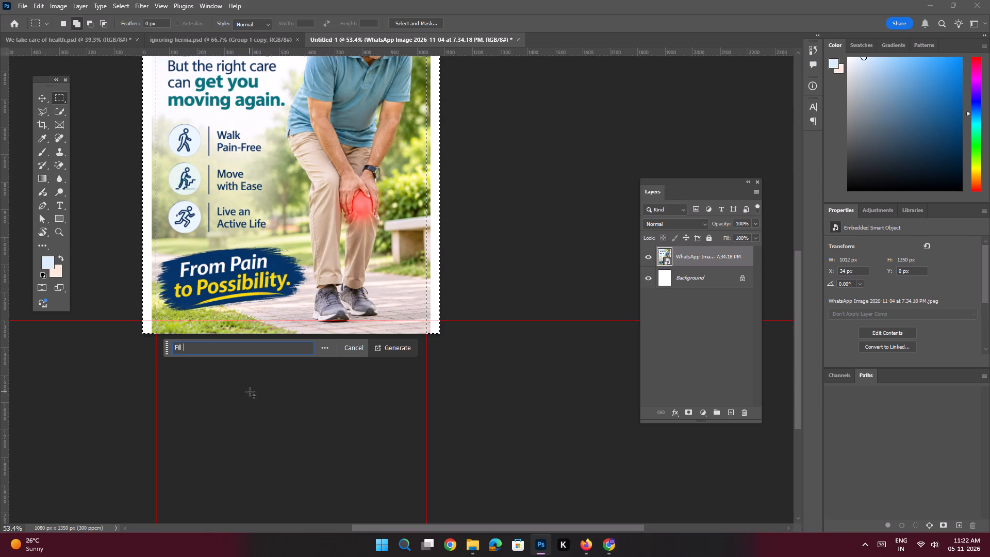
type("this image")
key("space")
key("Return")
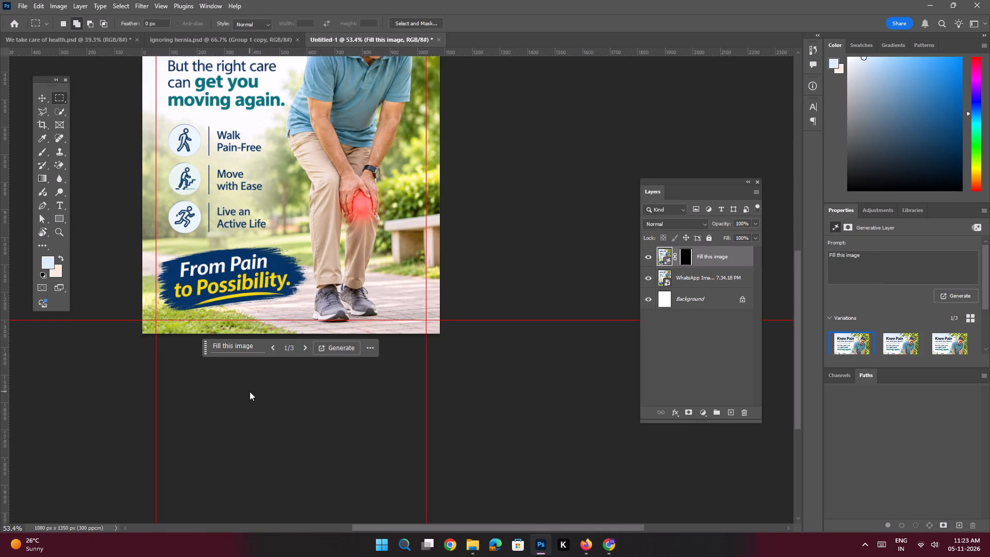
Convert the generated fill layer and the Knee Pain image layer into one smart object.
key("ctrl+0")
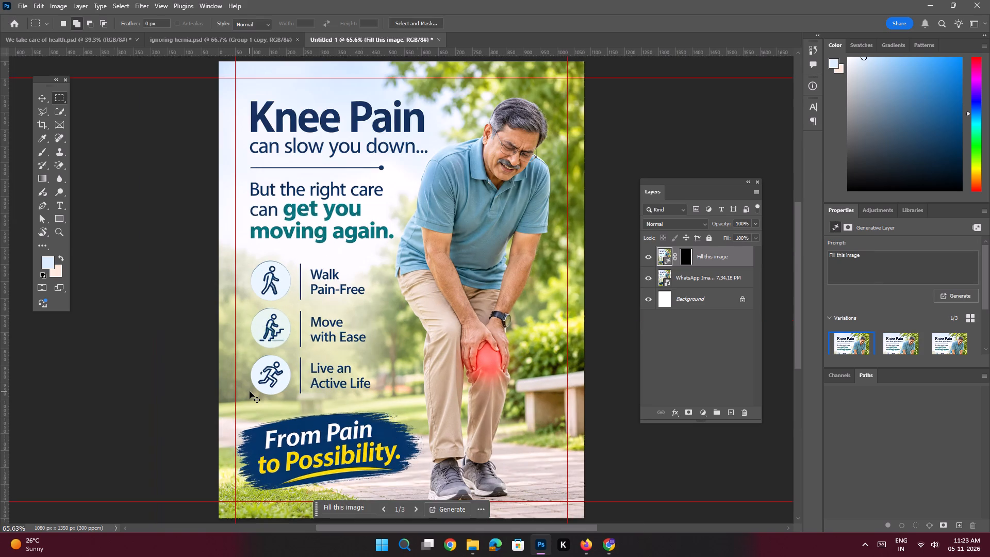
key("ctrl+0")
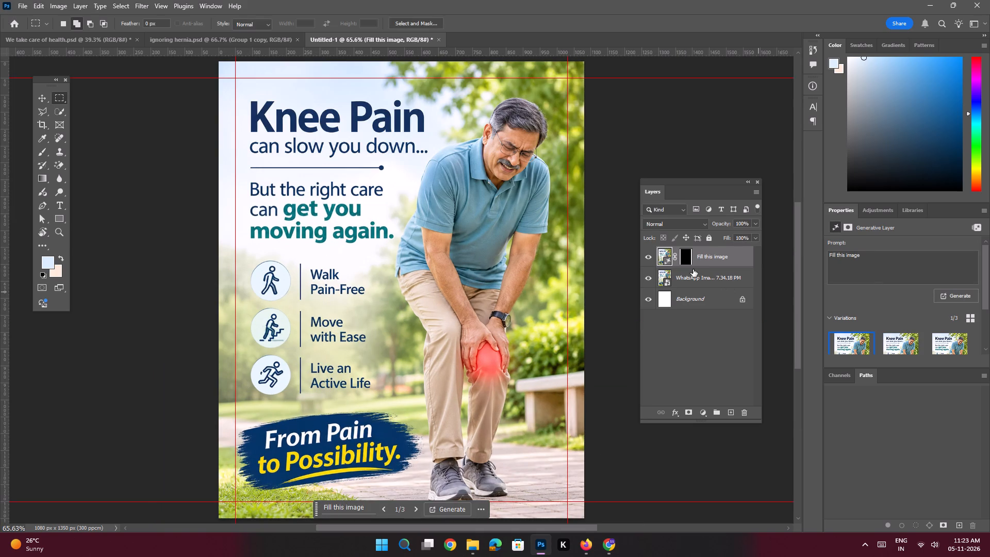
left_click(693, 275, "shift")
right_click(709, 259)
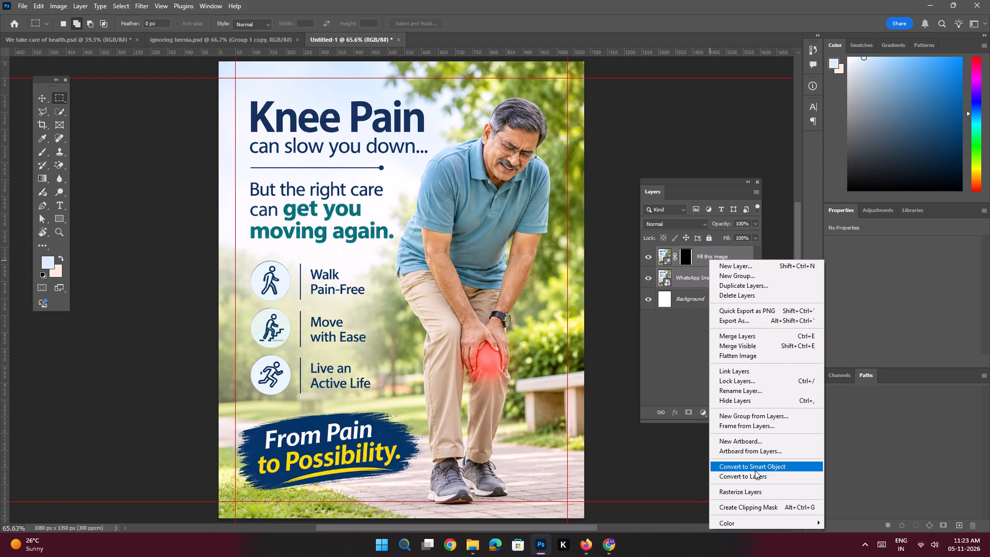
left_click(755, 468)
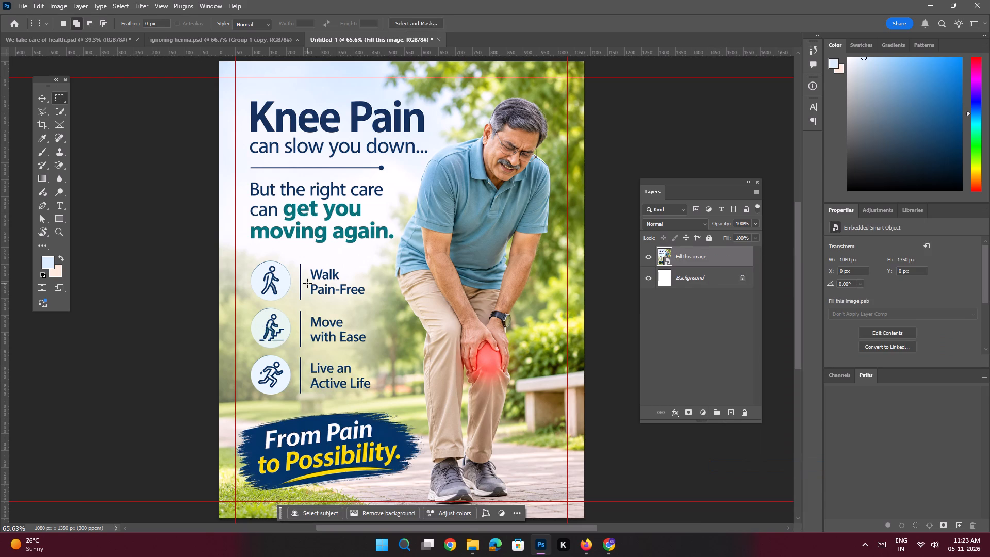
Save the document in the apollo sage folder as a Photoshop file named "Knee pain can Slow down".
key("space")
left_click_drag(324, 258, 303, 250, "ctrl")
left_click_drag(367, 254, 355, 253)
left_click(43, 93)
left_click(407, 245)
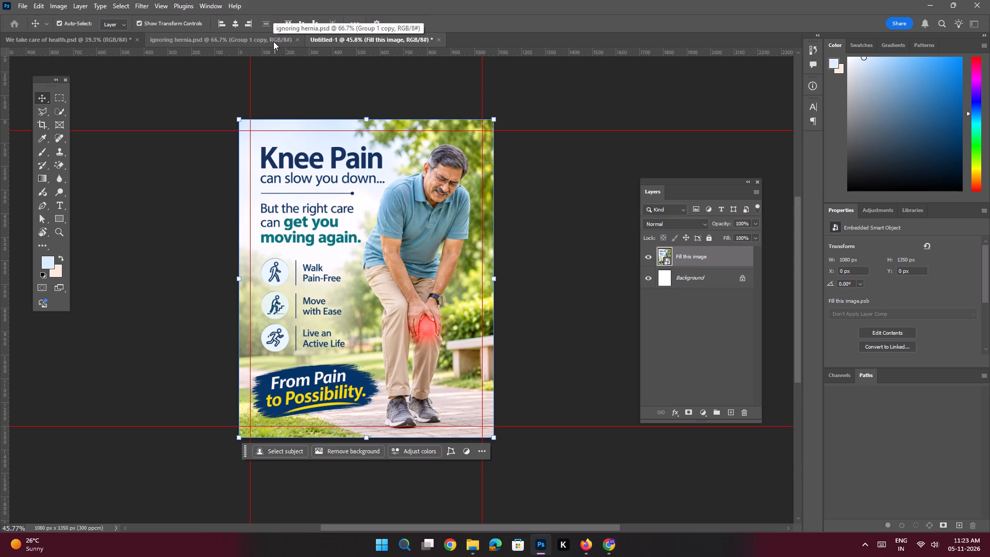
key("ctrl+s")
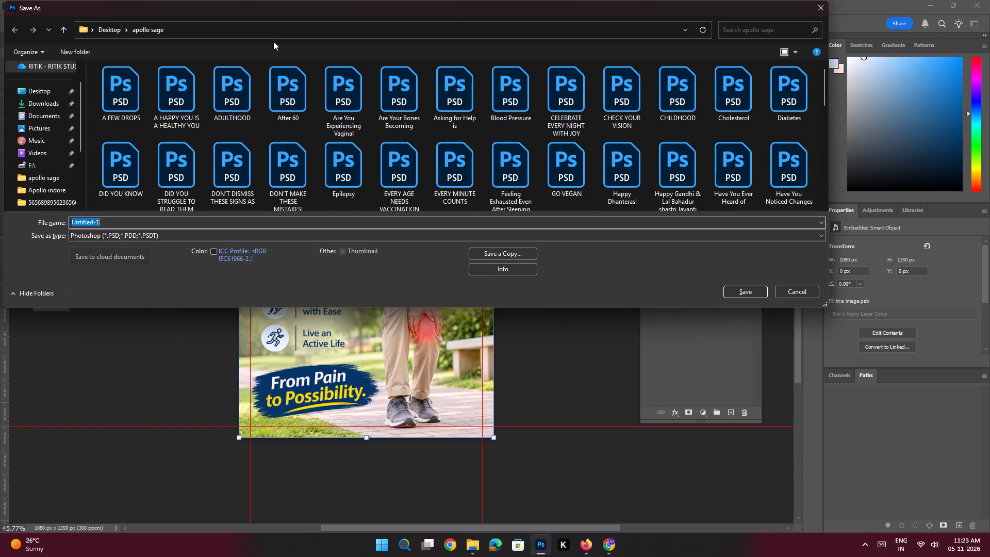
type("Knee pain")
key("space")
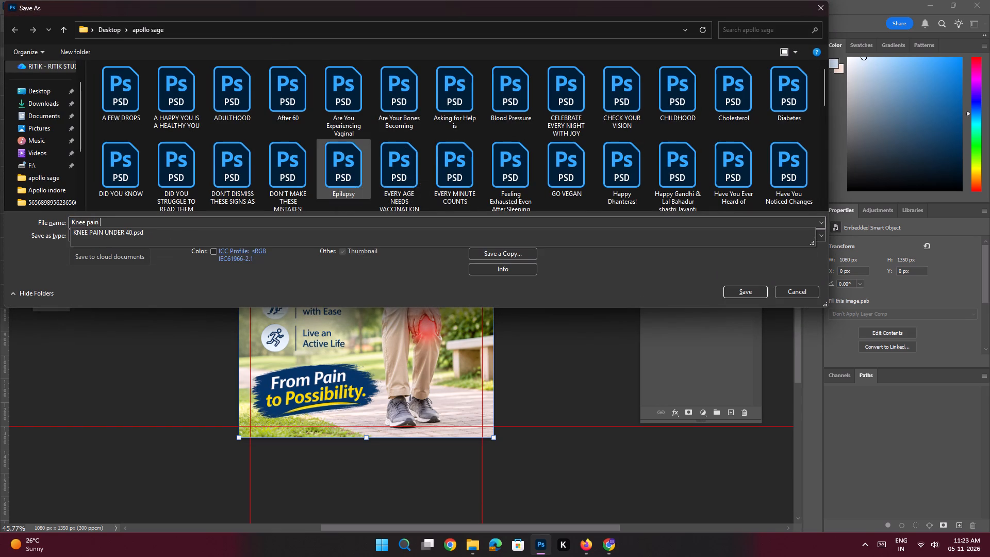
type("can")
key("space")
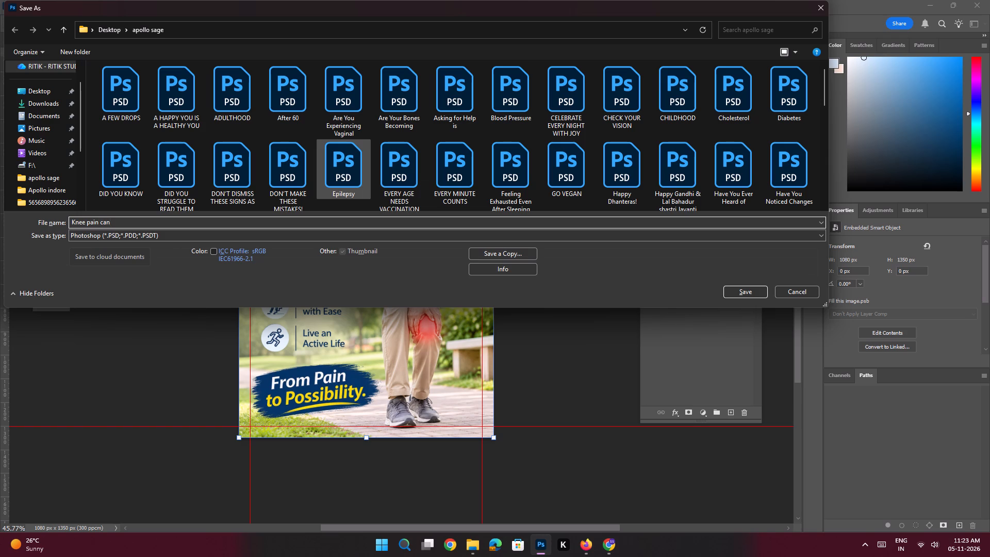
type("Slow down")
key("space")
key("Return")
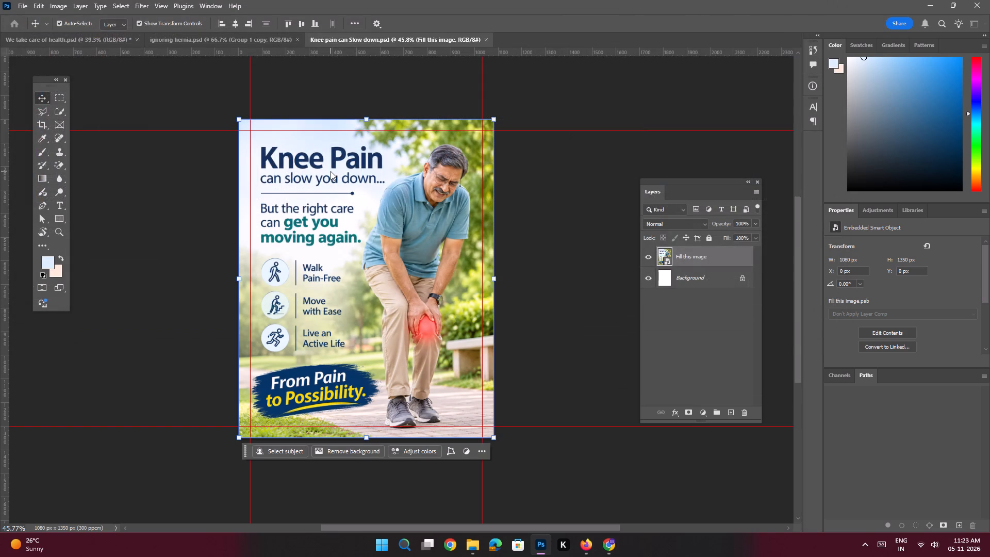
Move the Knee Pain image straight down to Y 101 px, leaving room for the logo above the heading.
key("space")
left_click_drag(439, 235, 443, 245, "ctrl")
left_click_drag(443, 260, 434, 257)
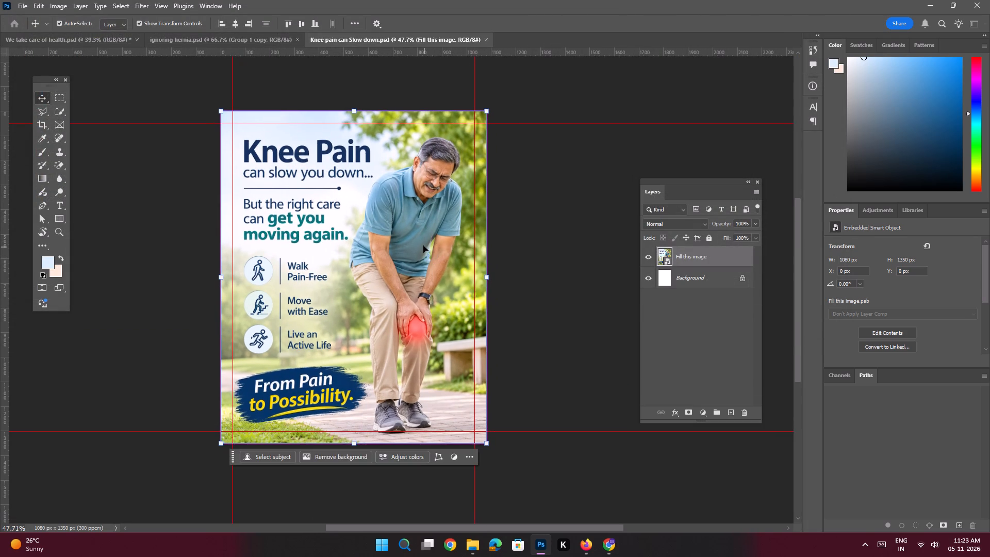
left_click_drag(423, 245, 423, 273, "shift")
Marquee-select the full-width blank strip above the image, about 115 px tall, and try to fill it.
key("space")
key("space")
key("space")
key("space")
key("space")
key("space")
key("space")
key("space")
left_click_drag(438, 161, 437, 167)
left_click(59, 96)
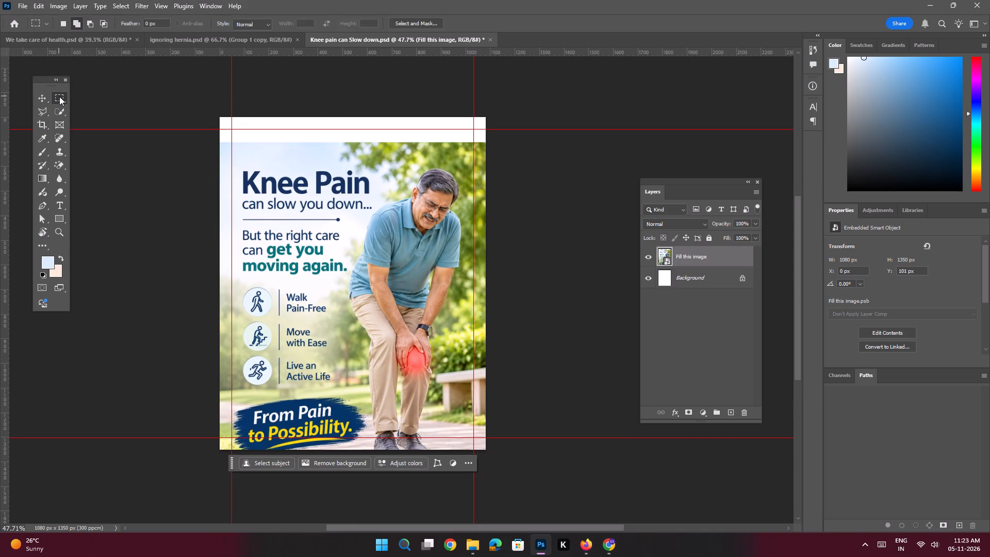
left_click_drag(192, 102, 565, 145)
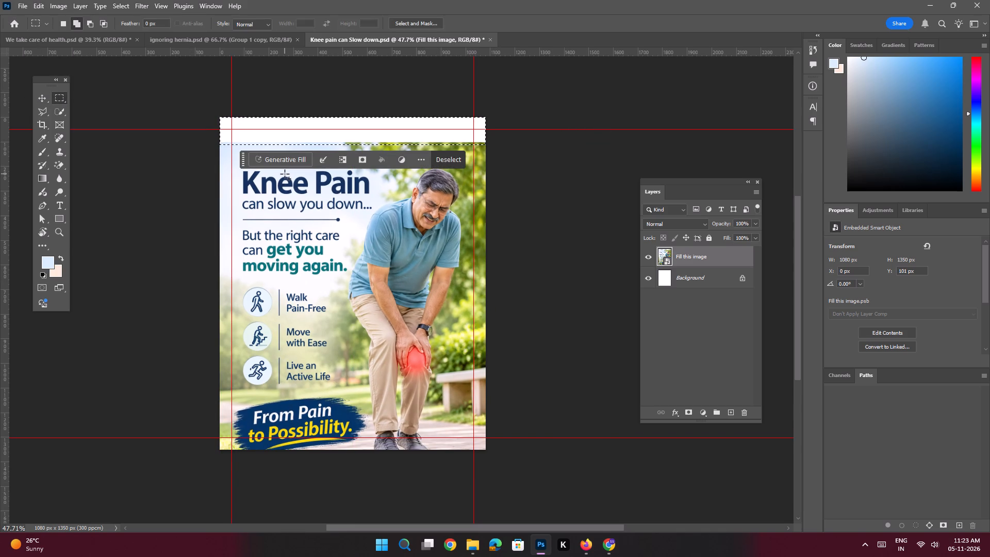
key("shift+BackSpace")
left_click(466, 200)
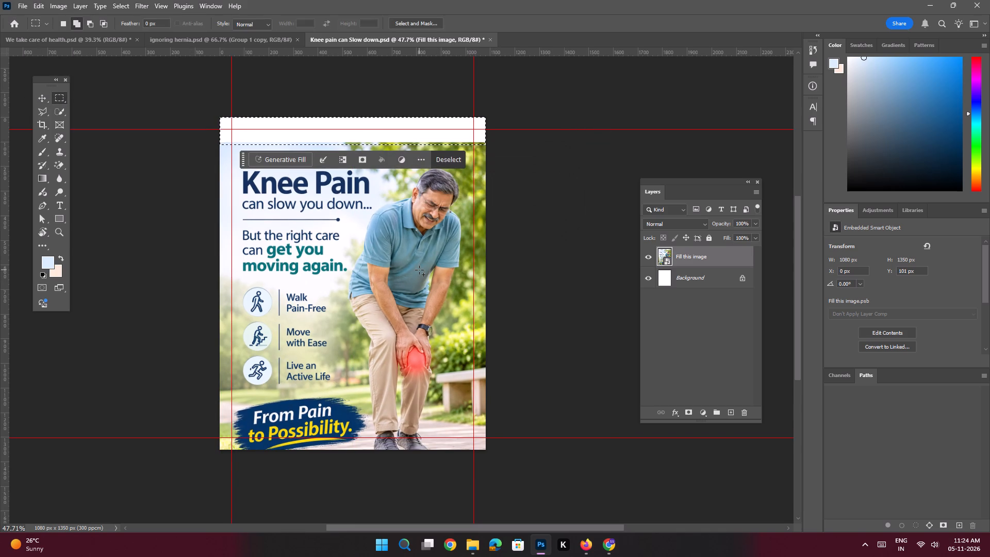
Rasterize the Knee Pain smart object into a pixel layer.
key("e")
left_click(419, 270)
left_click(432, 203)
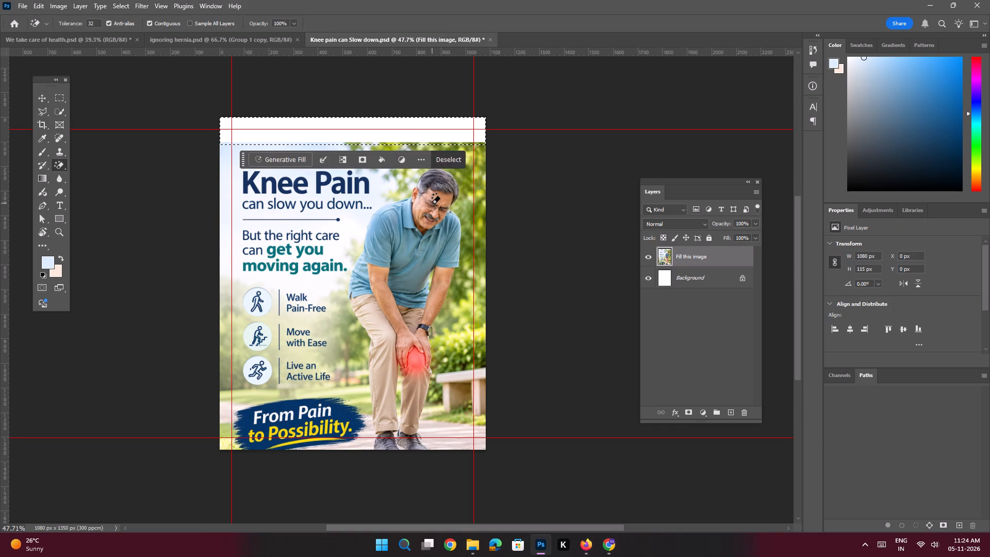
Fill the selected top strip to extend the sky and foliage background, and deselect the strip and the layer.
key("shift+BackSpace")
key("Return")
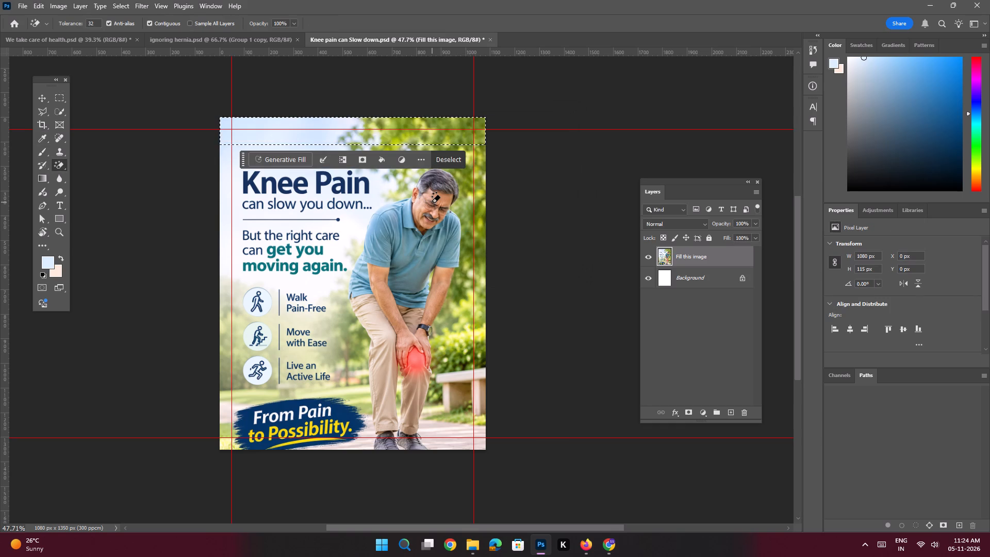
key("ctrl+d")
key("ctrl+space")
key("ctrl+space")
key("ctrl+space")
key("ctrl+space")
key("ctrl+space")
key("ctrl+space")
key("ctrl+space")
key("ctrl+space")
key("ctrl+space")
left_click_drag(443, 150, 456, 176, "ctrl")
left_click_drag(467, 170, 463, 178)
left_click(52, 100)
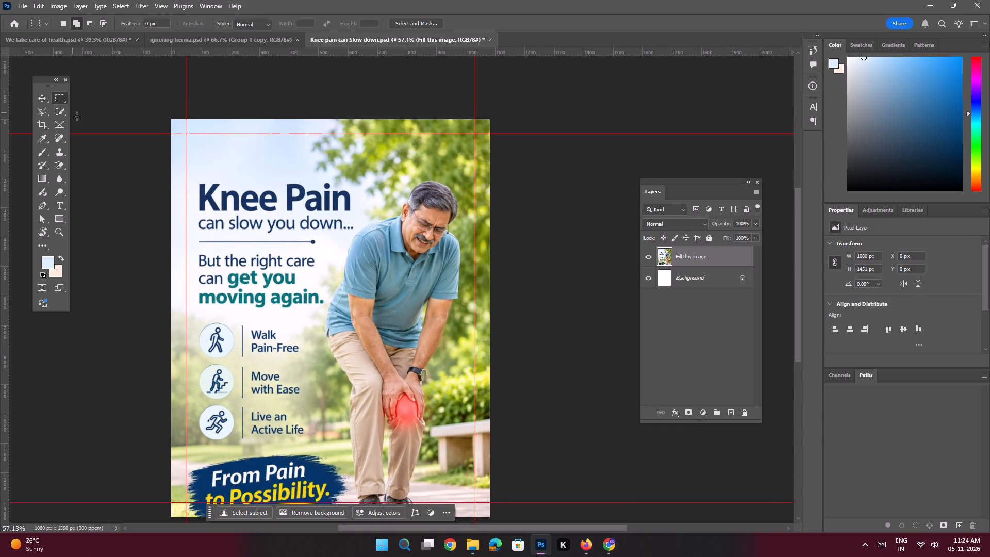
left_click(41, 94)
left_click(137, 171)
Copy the Apollo Sage Hospitals logo layer from the ignoring hernia poster into the Knee pain poster.
left_click(191, 40)
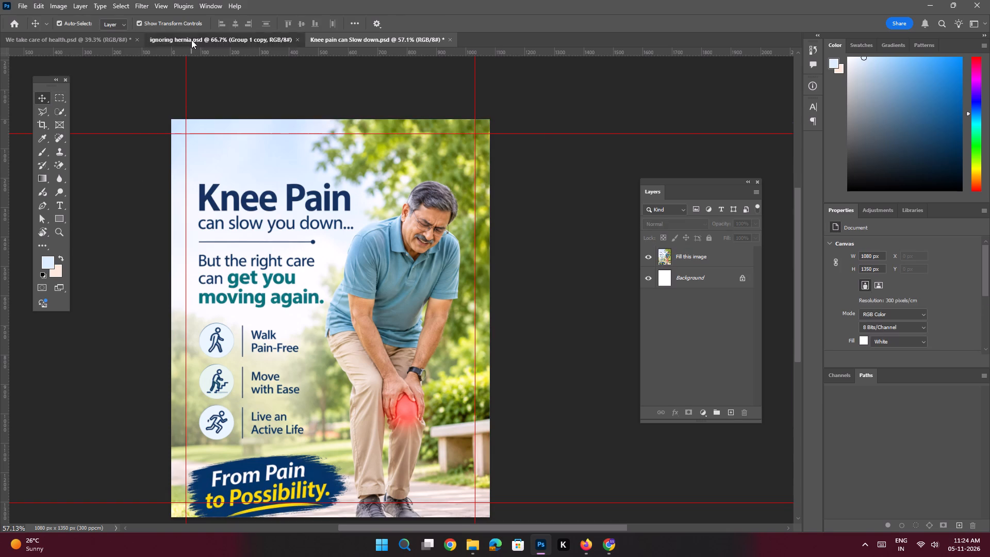
key("space")
key("space")
key("space")
key("space")
key("space")
key("space")
key("space")
key("space")
key("space")
key("space")
left_click_drag(420, 187, 308, 238)
left_click(363, 137)
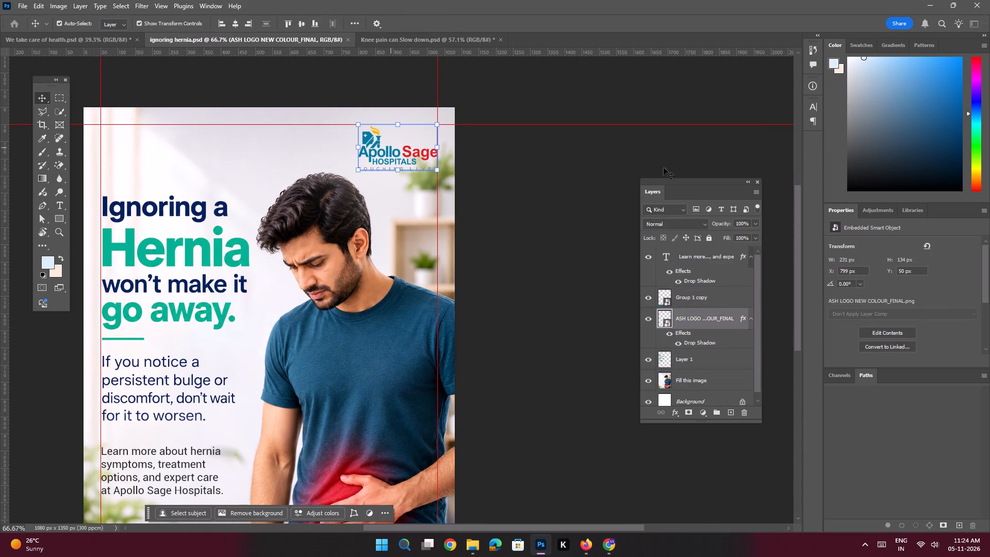
left_click_drag(695, 319, 421, 42)
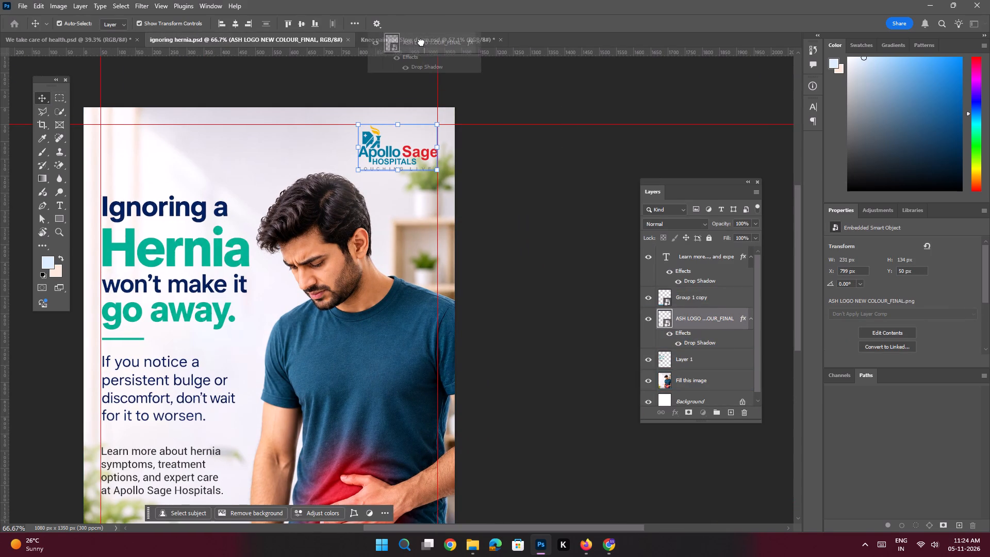
left_click_drag(421, 42, 437, 150)
Move the Apollo Sage Hospitals logo to the poster's top-right margin guides, at X 799 px, Y 50 px.
key("space")
left_click_drag(451, 142, 487, 205, "ctrl")
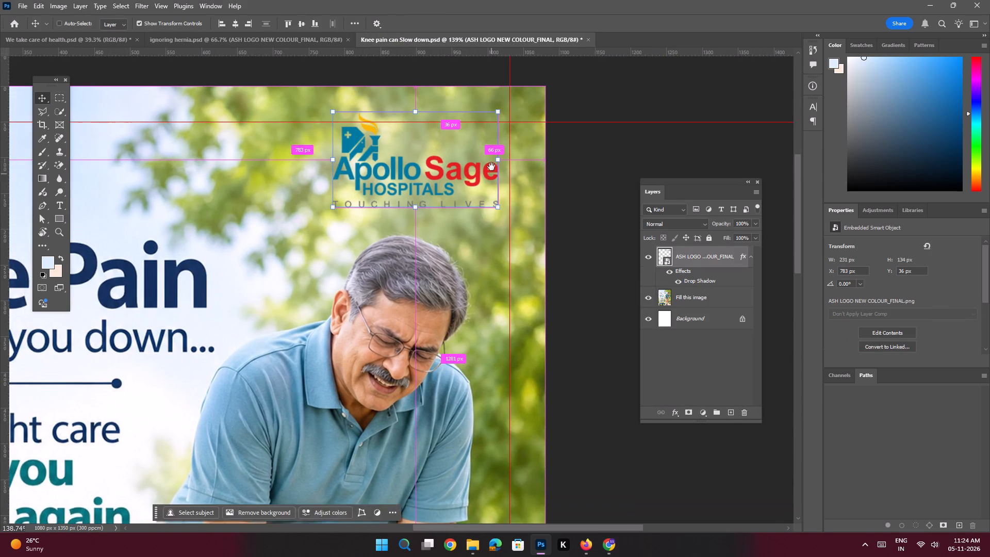
left_click_drag(491, 167, 454, 191)
left_click_drag(321, 161, 332, 167)
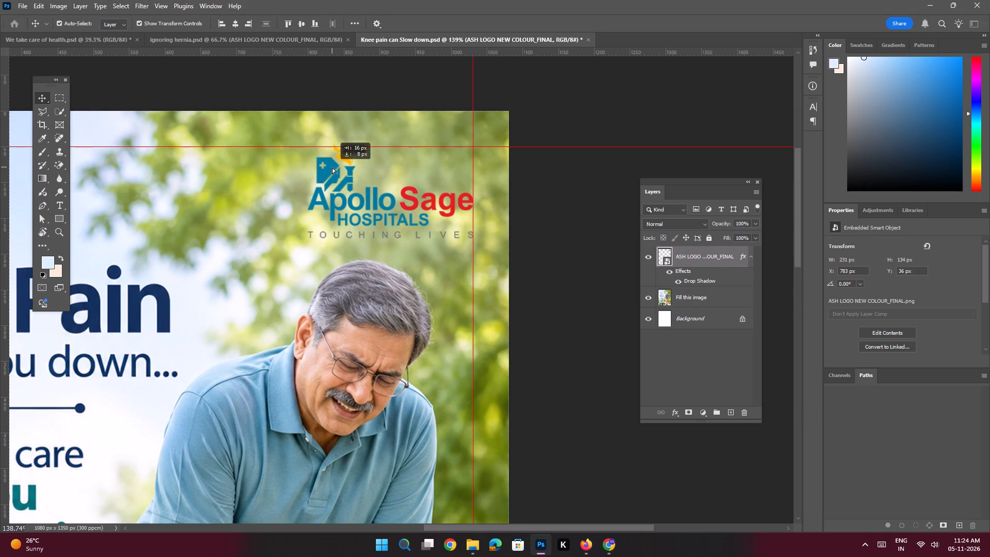
left_click_drag(332, 167, 332, 168)
key("ctrl+space")
key("ctrl+space")
key("ctrl+space")
key("ctrl+space")
key("ctrl+space")
key("ctrl+space")
key("ctrl+space")
key("ctrl+space")
key("ctrl+space")
key("ctrl+space")
key("ctrl+space")
key("ctrl+space")
key("ctrl+space")
key("ctrl+space")
key("ctrl+space")
key("ctrl+space")
key("ctrl+space")
key("ctrl+space")
key("ctrl+space")
key("ctrl+space")
left_click_drag(366, 190, 354, 189, "ctrl")
left_click_drag(344, 173, 364, 219, "ctrl")
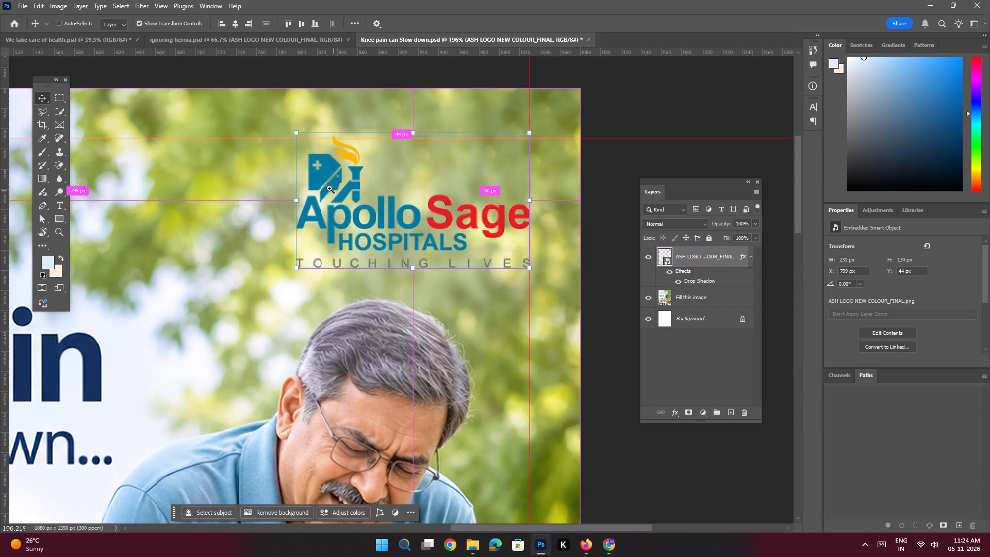
left_click_drag(326, 173, 327, 178, "shift")
key("space")
left_click_drag(360, 211, 295, 188, "ctrl")
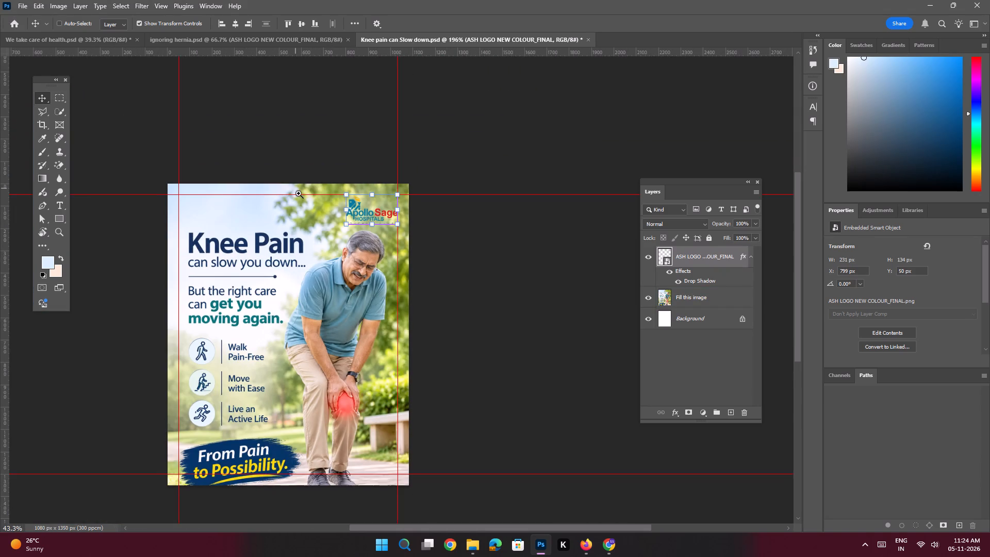
left_click_drag(322, 238, 328, 228)
Copy the Group 1 copy contact strip layer from the ignoring hernia poster into the Knee pain poster.
left_click(307, 39)
key("space")
key("space")
key("space")
key("space")
key("space")
key("space")
key("space")
key("space")
key("space")
key("space")
left_click_drag(379, 327, 395, 241)
left_click(372, 431)
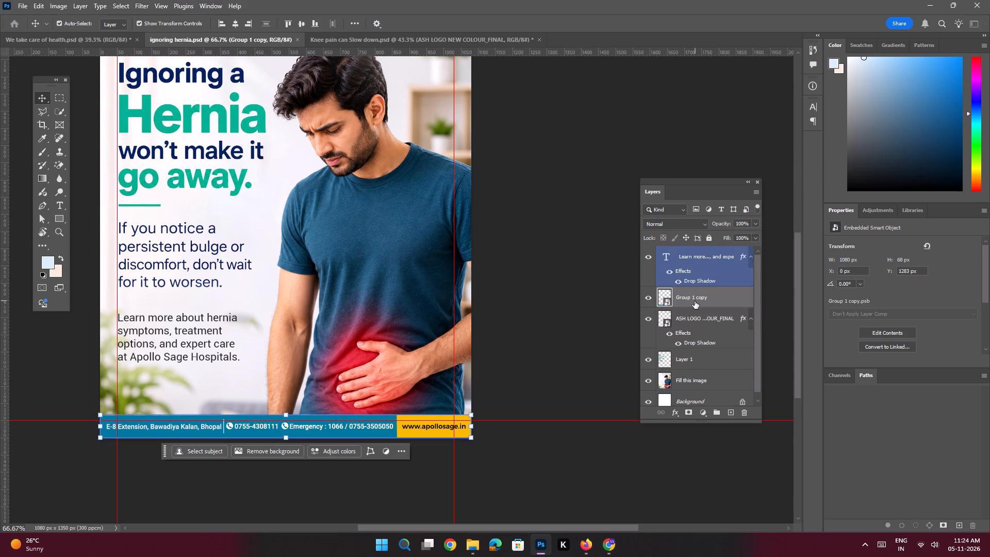
left_click_drag(695, 301, 308, 350)
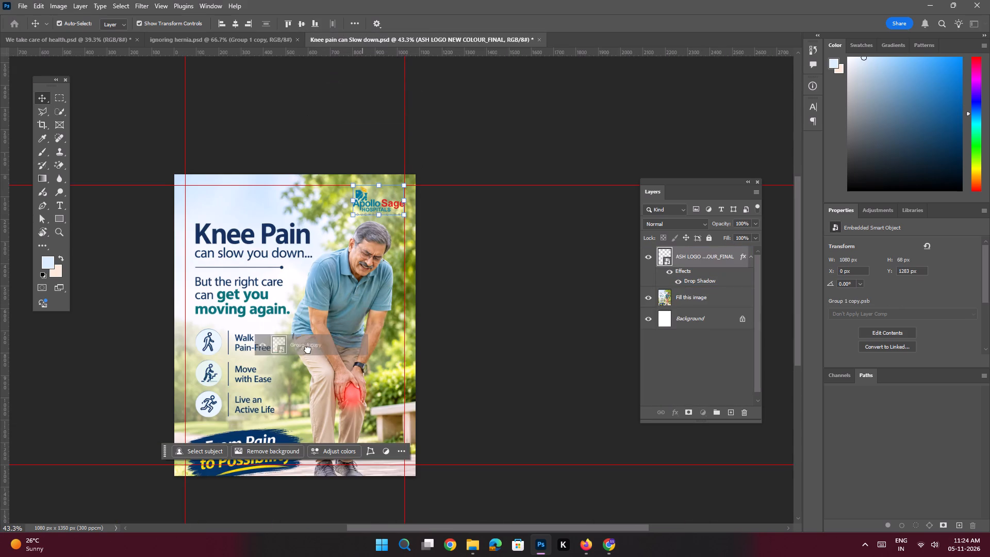
left_click_drag(308, 350, 307, 350)
Align the contact strip to the canvas's horizontal centre and bottom edge, and deselect it.
double_click(235, 26)
left_click(316, 28)
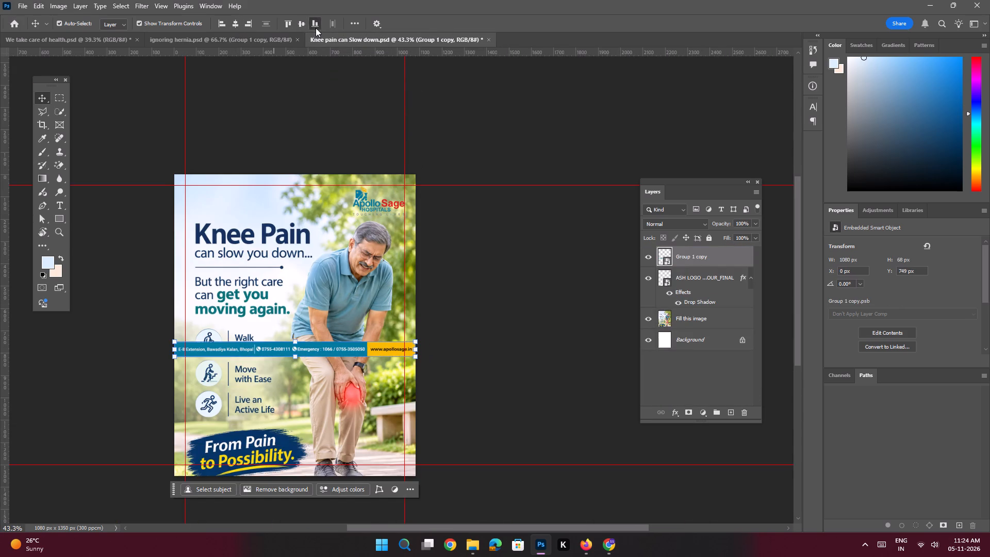
left_click(146, 302)
Nudge the contact strip vertically to Y 1283 px at the poster's bottom edge, and deselect it.
key("space")
key("space")
key("space")
key("space")
key("space")
key("space")
key("space")
key("space")
key("space")
key("space")
key("space")
left_click_drag(269, 376, 277, 277)
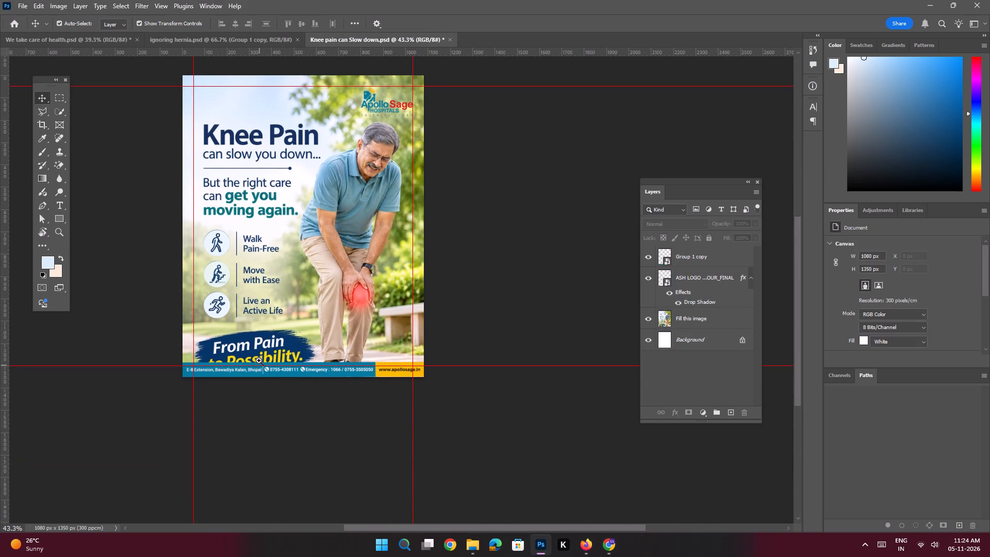
left_click_drag(259, 361, 296, 404, "ctrl")
left_click(287, 391)
key("Down")
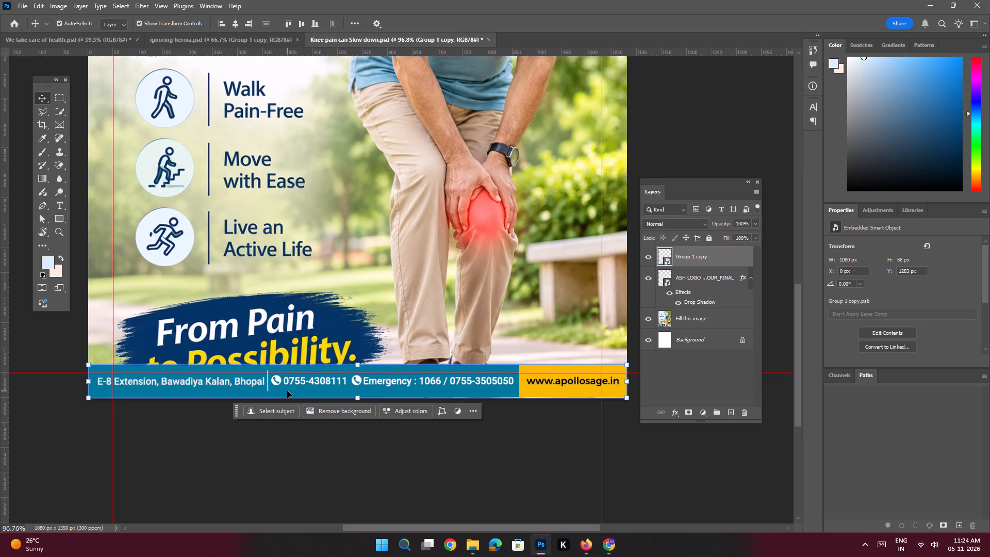
key("Down")
key("Up")
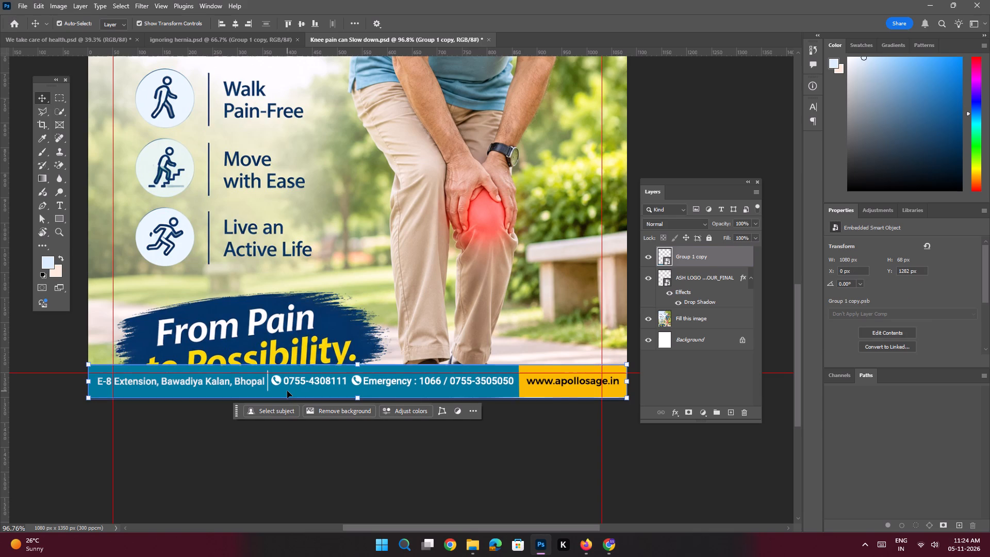
key("Down")
key("ctrl+0")
scroll(287, 391, "up", 1)
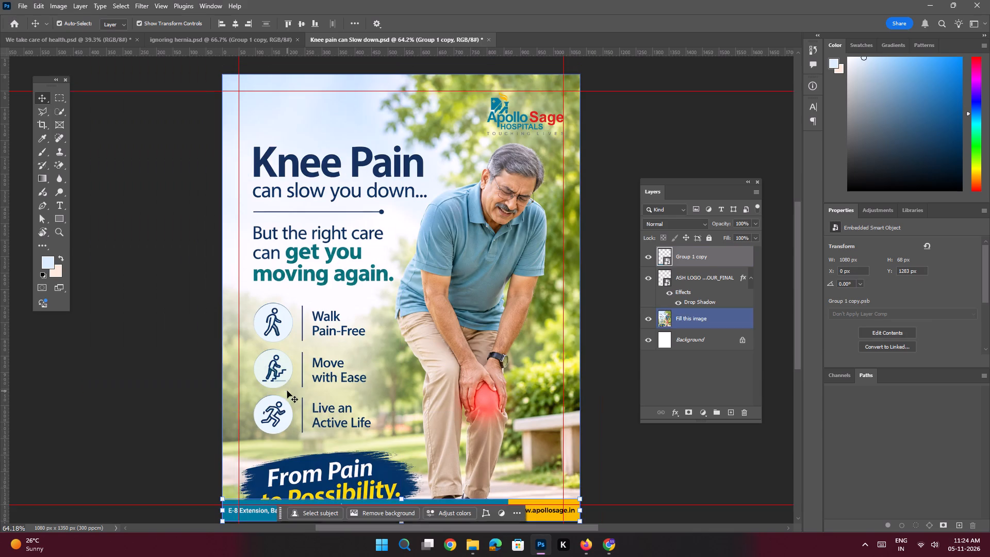
left_click(184, 284)
Save the Knee pain poster.
key("space")
key("space")
key("space")
key("space")
key("space")
key("space")
left_click_drag(292, 297, 283, 277)
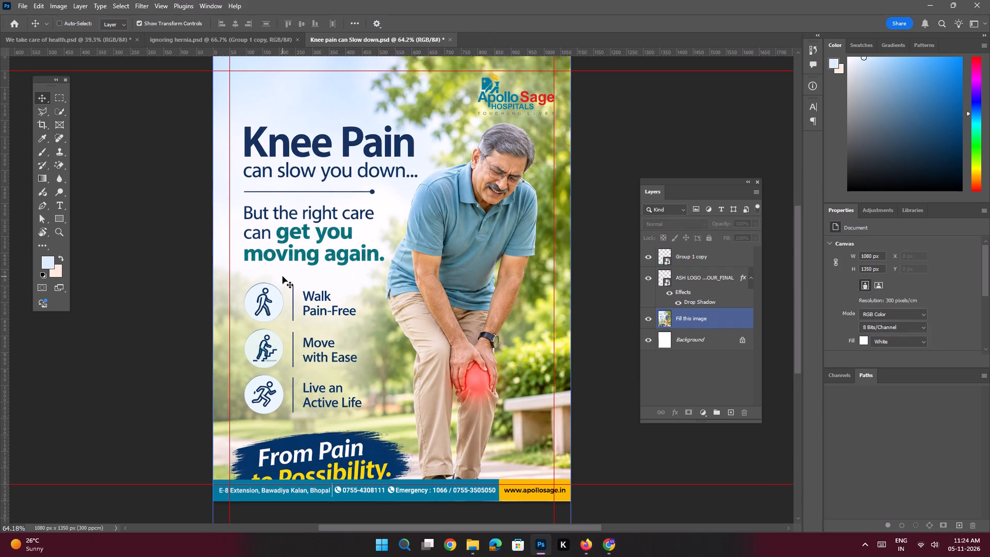
key("ctrl+s")
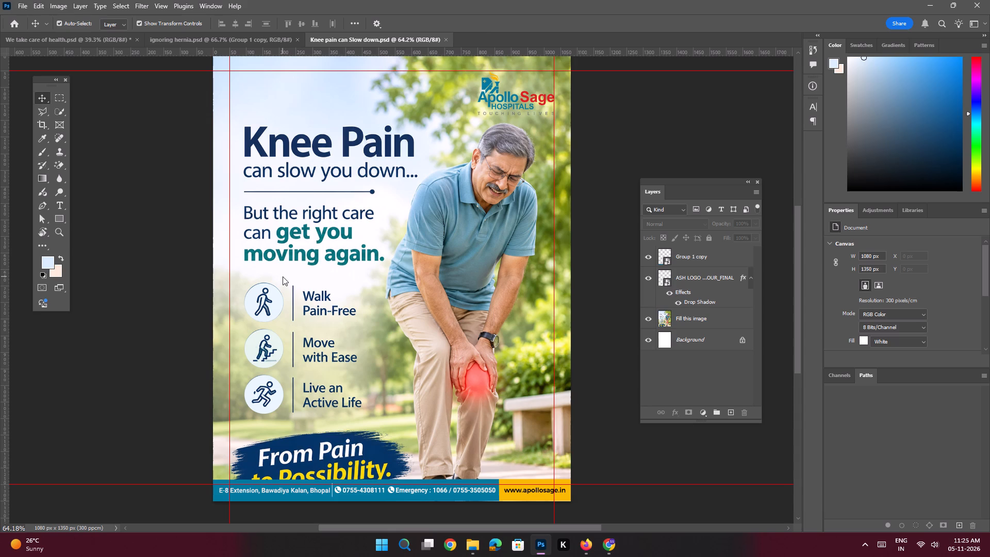
Move the Fill this image layer straight up to Y -134 px, clearing the slogan banner from the contact strip.
key("space")
key("space")
key("space")
key("space")
key("space")
key("space")
left_click_drag(357, 341, 357, 265)
left_click(349, 300)
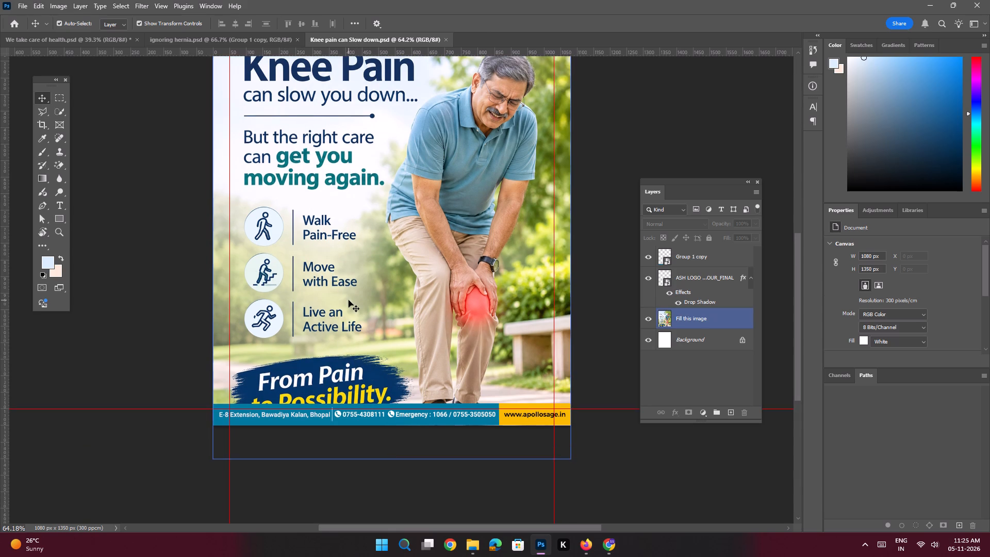
key("space")
left_click_drag(342, 341, 359, 366, "ctrl")
left_click_drag(371, 349, 370, 295, "shift")
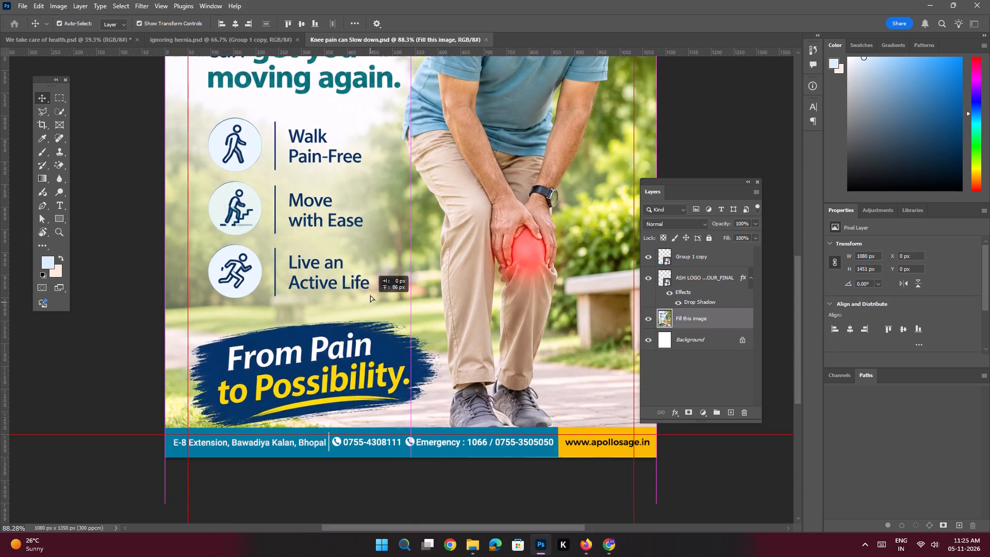
left_click_drag(370, 295, 370, 286, "shift")
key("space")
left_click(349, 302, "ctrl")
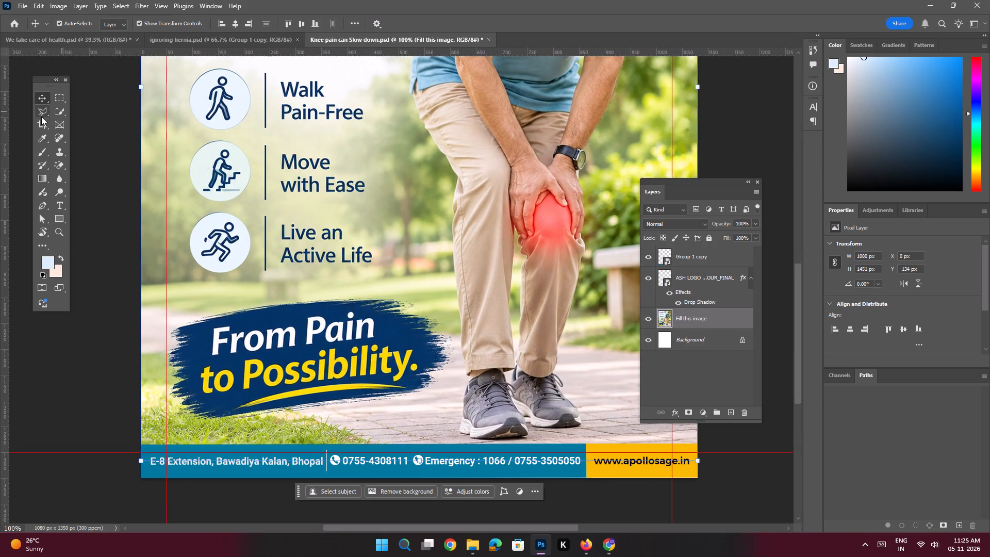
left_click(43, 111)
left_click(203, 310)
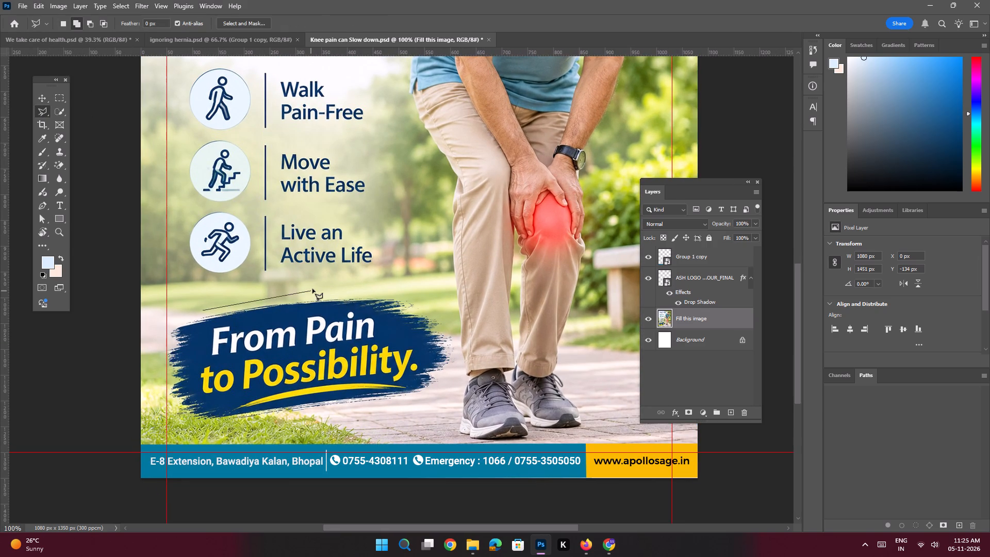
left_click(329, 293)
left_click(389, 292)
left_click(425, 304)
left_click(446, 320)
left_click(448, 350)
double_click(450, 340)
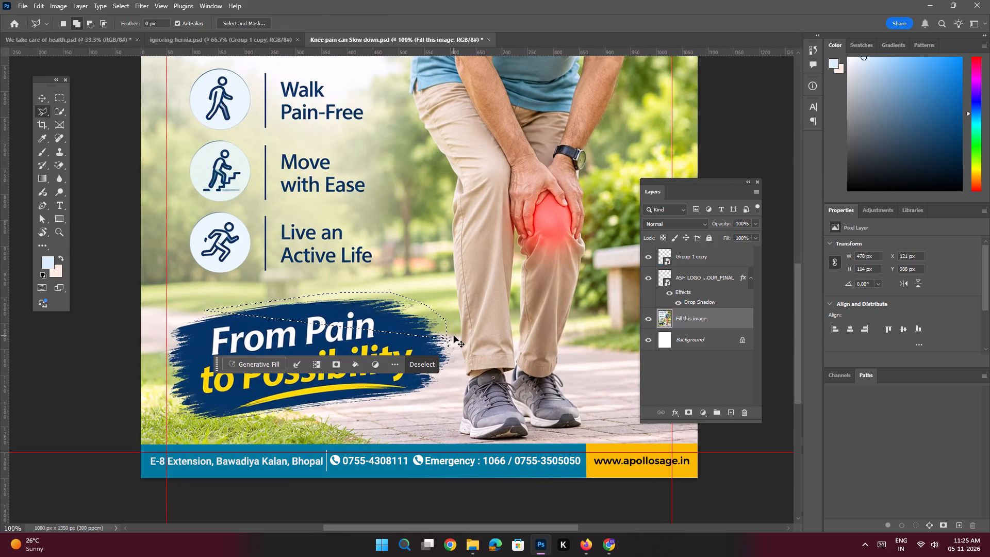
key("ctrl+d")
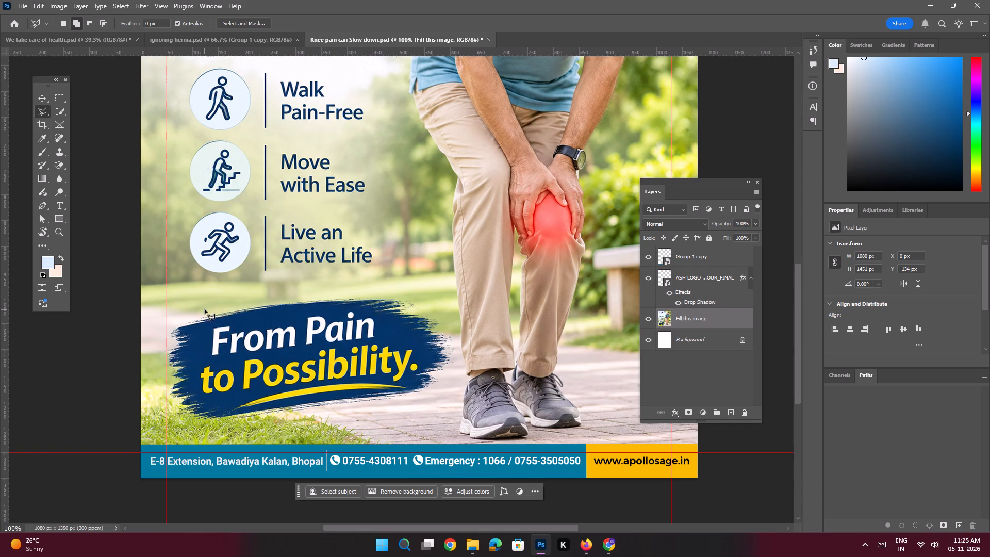
Lasso around the "From Pain to Possibility." banner, about 580 x 267 px, and run Generative Fill with the prompt "Remove this".
left_click(203, 309)
left_click(337, 290)
left_click(412, 294)
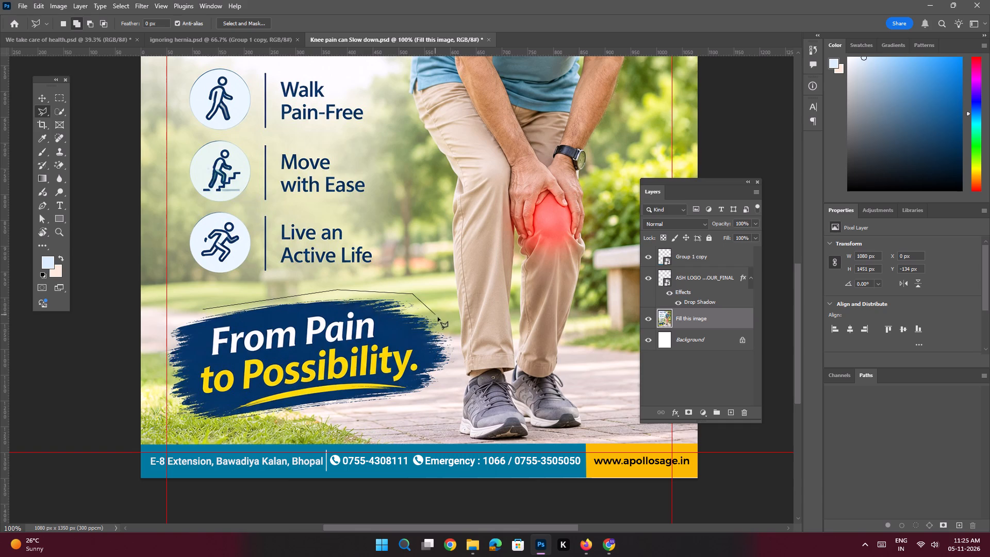
left_click(450, 323)
left_click(458, 345)
left_click_drag(458, 372, 455, 376)
left_click_drag(448, 388, 443, 390)
left_click_drag(416, 403, 408, 405)
left_click(348, 413)
left_click(210, 427)
left_click(163, 424)
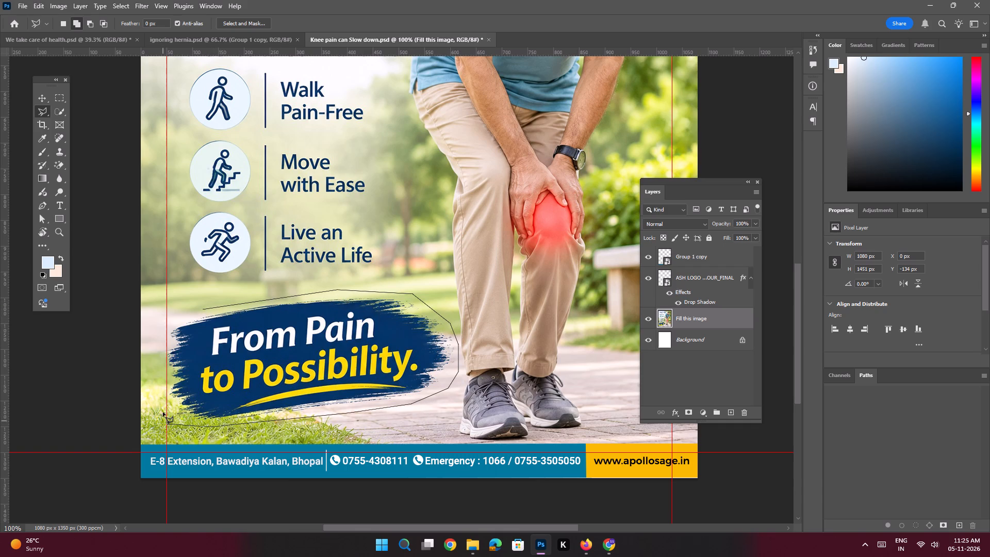
left_click(159, 351)
left_click(162, 328)
left_click(188, 312)
left_click(202, 310)
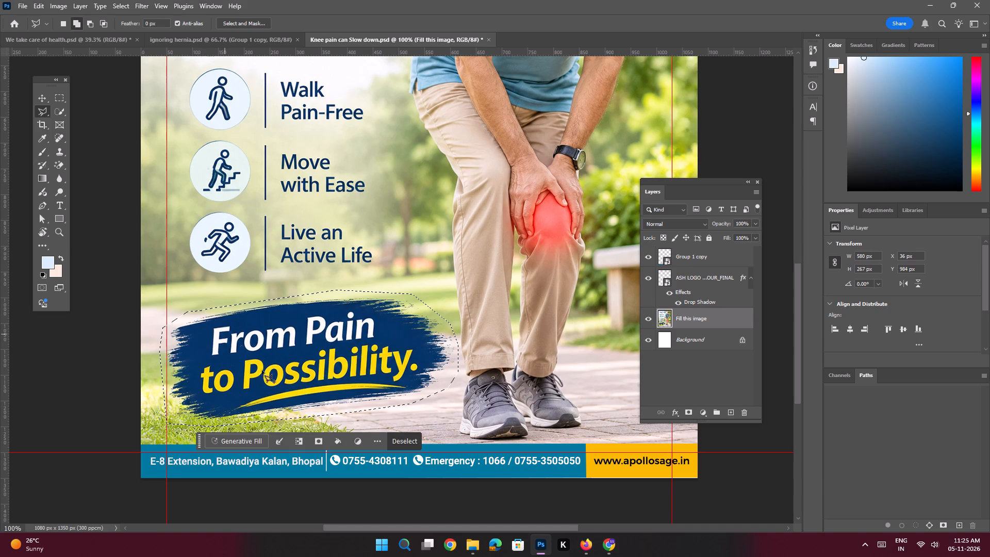
left_click(253, 440)
type("Remio")
key("BackSpace")
key("BackSpace")
key("BackSpace")
key("BackSpace")
key("BackSpace")
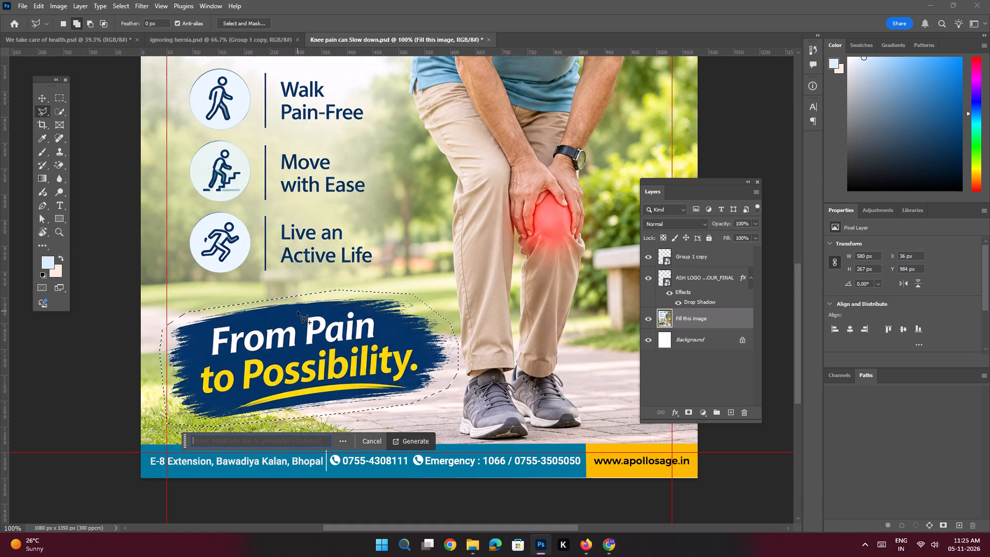
key("BackSpace")
type("Remove this")
key("space")
key("Return")
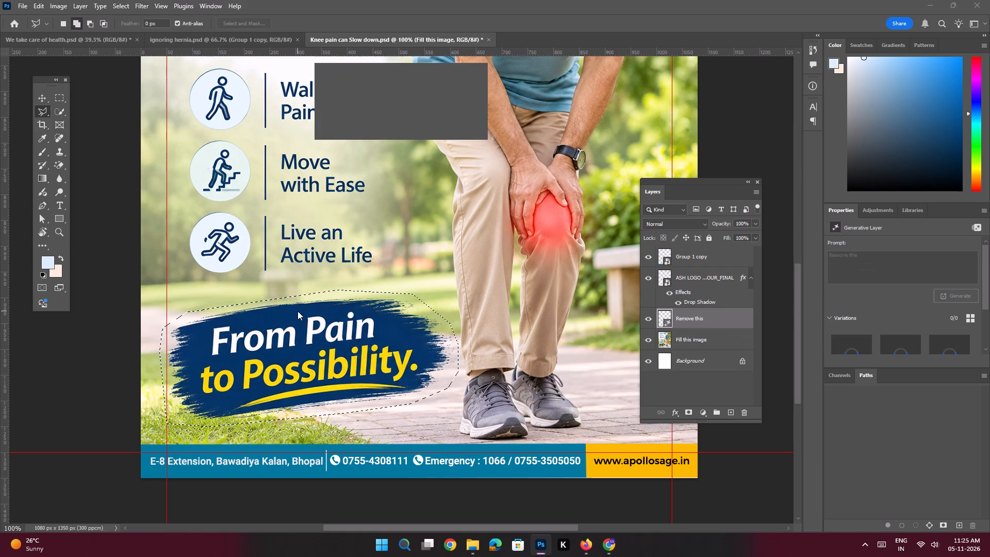
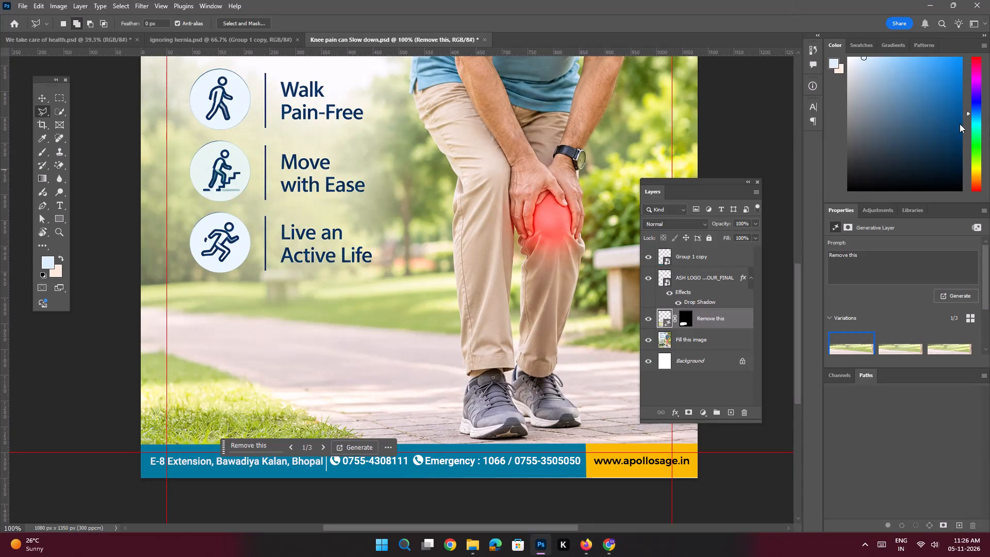
Combine the Remove this generative layer and the Fill this image layer into a single smart object.
left_click(697, 337, "shift")
right_click(707, 324)
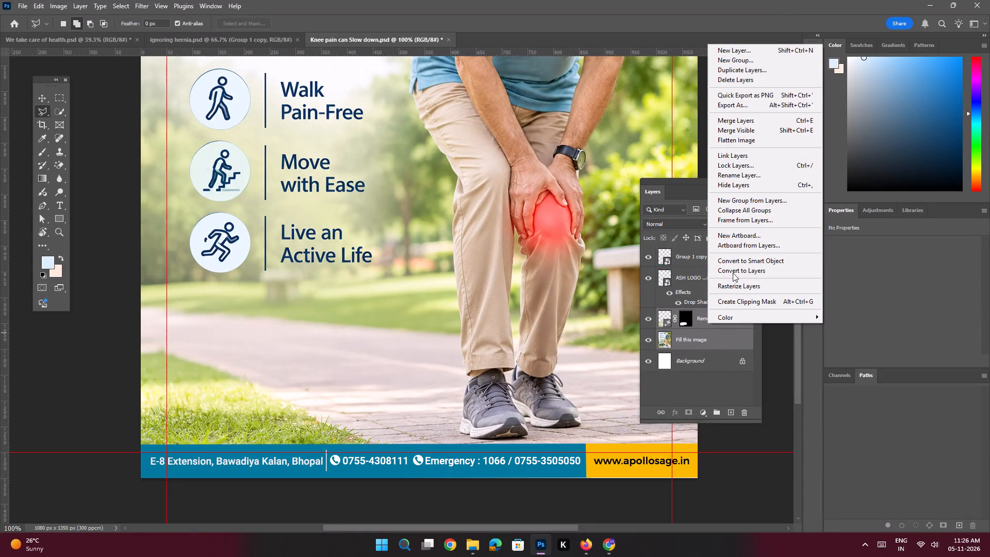
left_click(731, 263)
Move the combined Remove this image straight down so the man's head clears the Apollo Sage Hospitals logo.
key("ctrl+space")
key("ctrl+space")
key("ctrl+space")
key("ctrl+space")
key("ctrl+space")
key("ctrl+space")
key("ctrl+space")
key("ctrl+space")
key("ctrl+space")
key("ctrl+space")
key("ctrl+space")
key("ctrl+space")
key("ctrl+space")
key("ctrl+space")
key("ctrl+space")
key("ctrl+space")
key("ctrl+space")
key("ctrl+space")
key("ctrl+space")
key("ctrl+space")
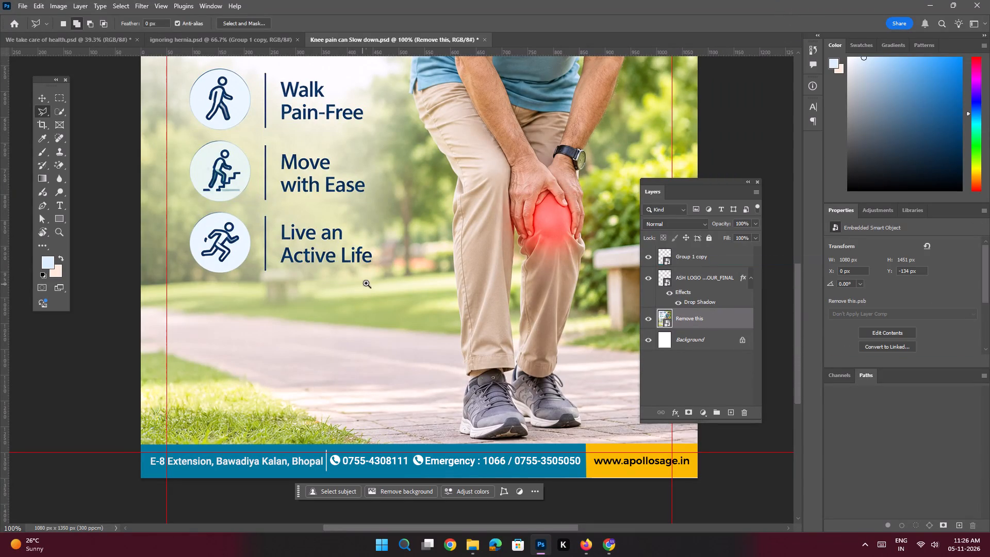
left_click_drag(366, 281, 343, 274, "ctrl")
left_click_drag(387, 206, 384, 303)
left_click(37, 95)
key("ctrl+space")
key("ctrl+space")
key("ctrl+space")
key("ctrl+space")
left_click_drag(351, 277, 335, 273, "ctrl")
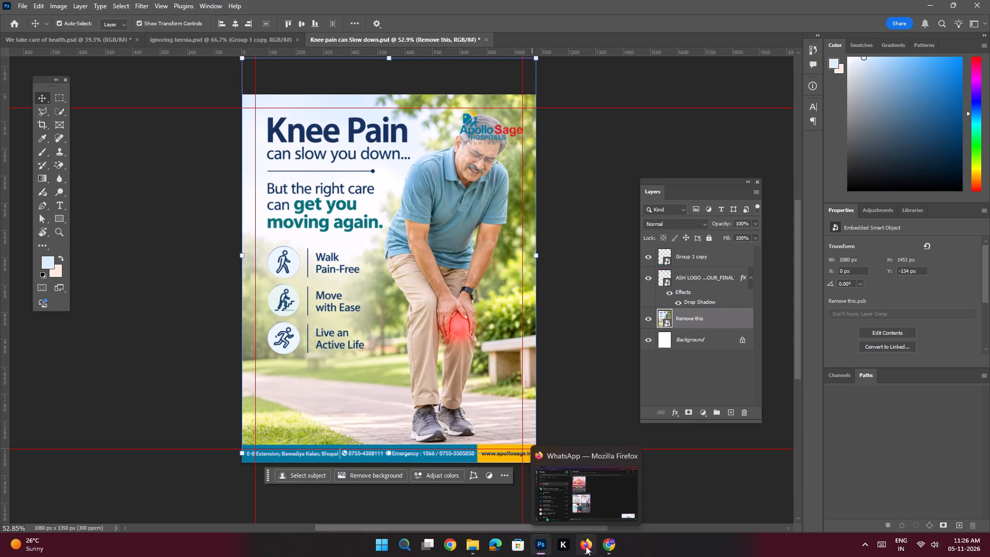
left_click(468, 273, "shift")
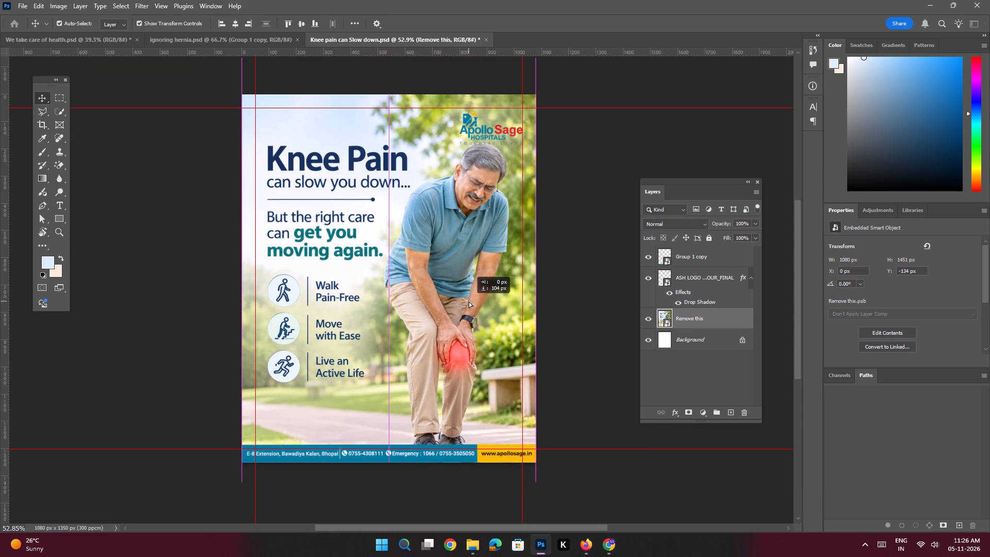
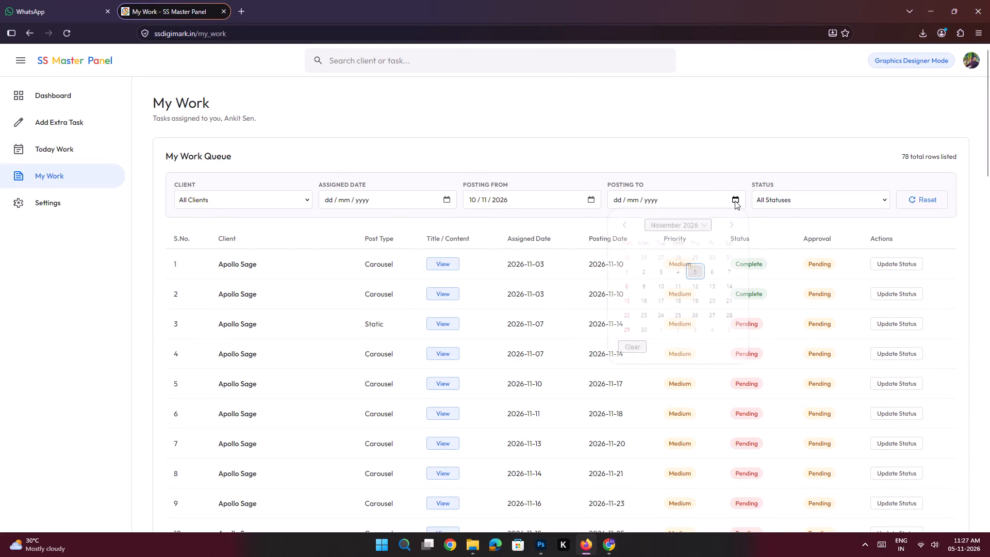
Set the queue's posting end date to 10/11/2026 and read the details of the five static-post tasks listed from Buddhi Clinic to Apollo Sage.
left_click(662, 286)
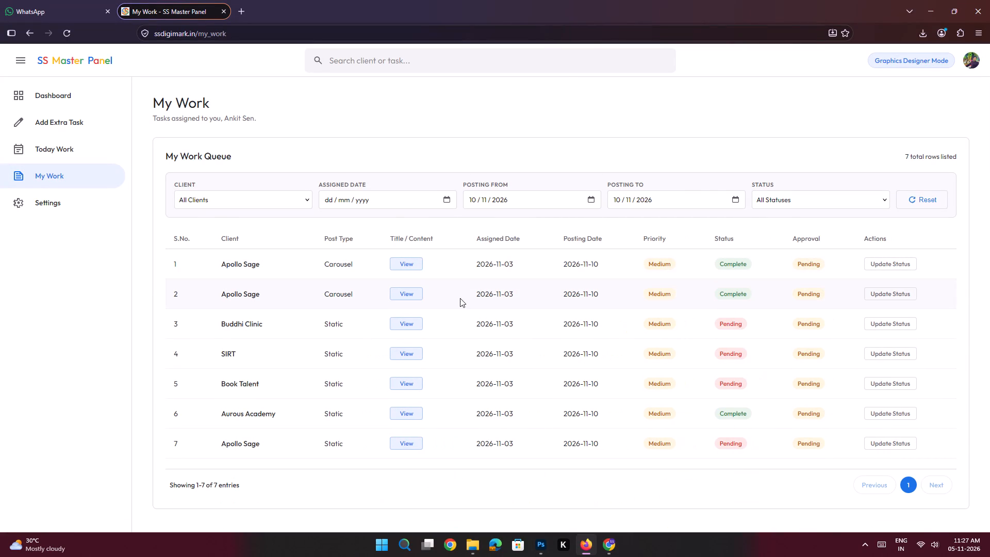
left_click(421, 325)
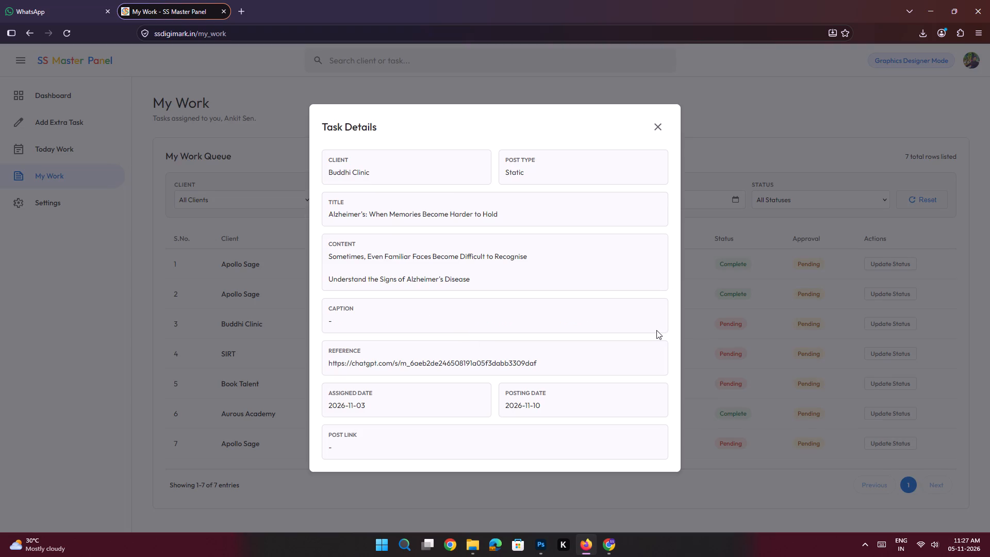
left_click(774, 402)
left_click(406, 353)
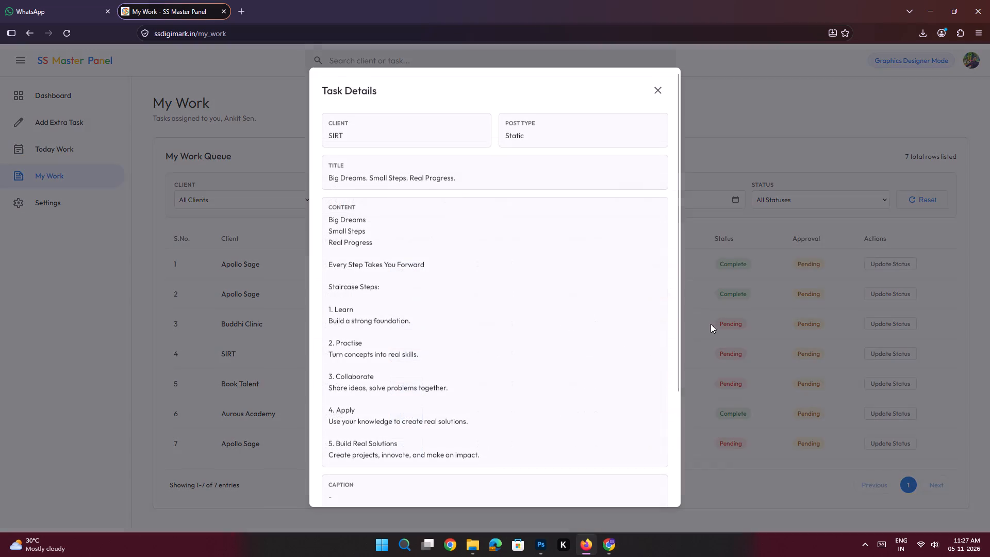
left_click(765, 319)
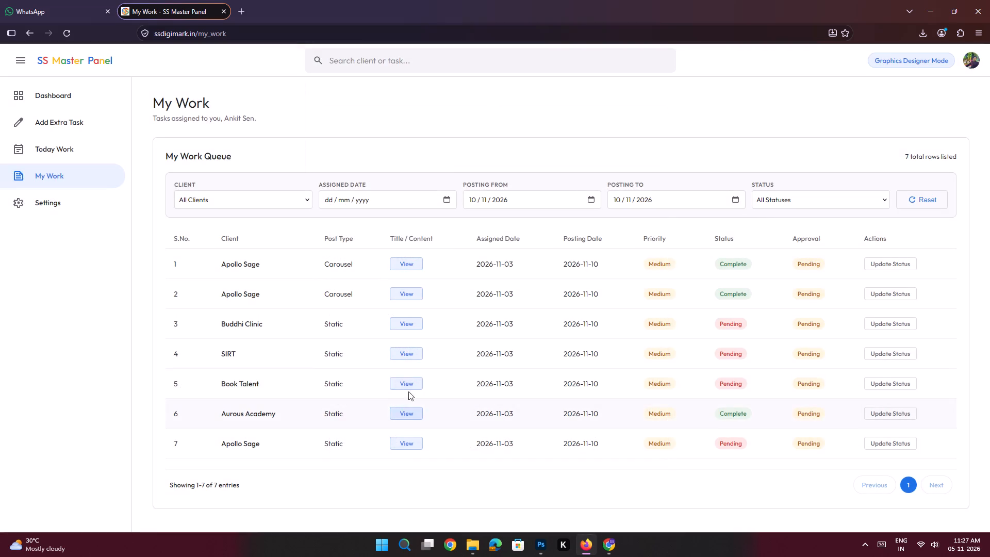
left_click(401, 378)
left_click(832, 368)
left_click(395, 414)
left_click(729, 368)
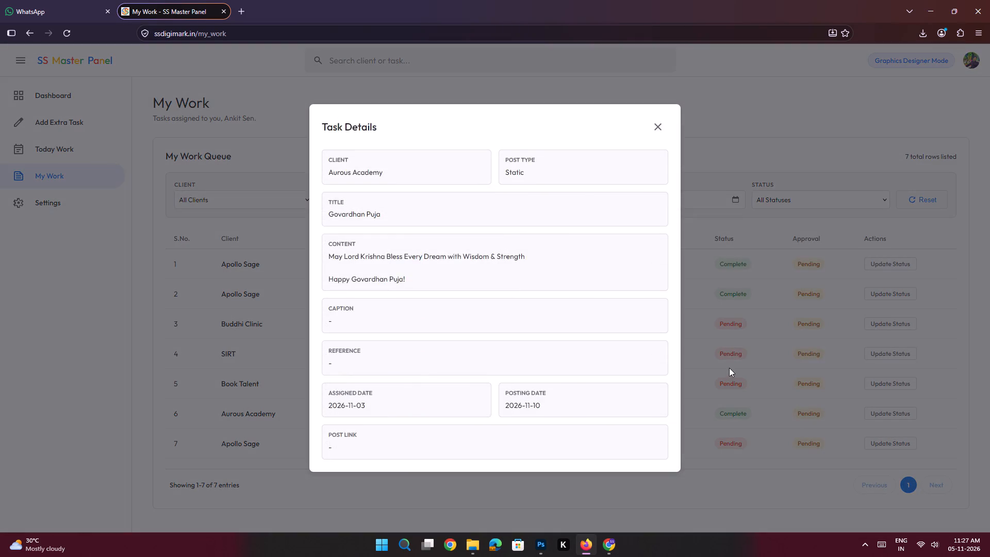
left_click(419, 443)
left_click(742, 331)
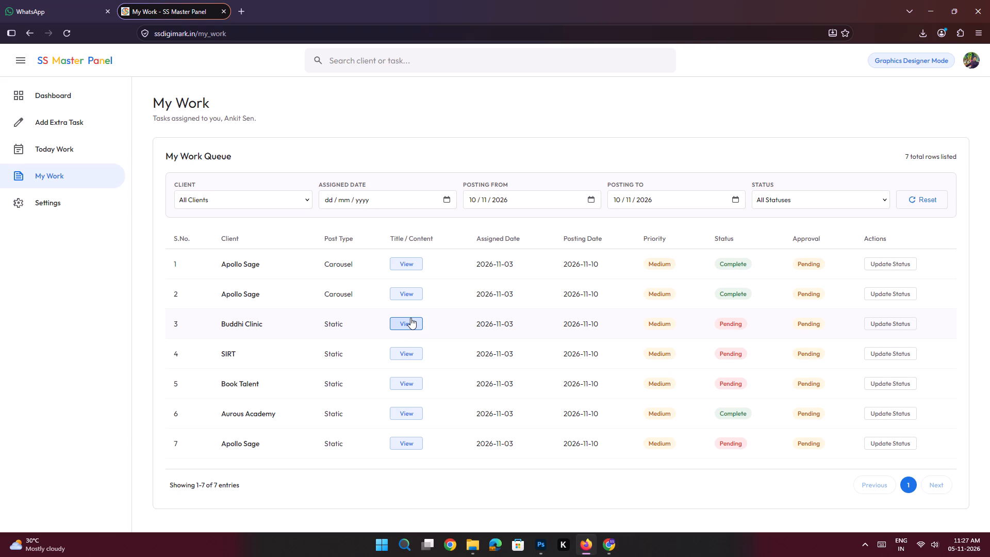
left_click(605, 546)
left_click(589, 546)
Switch to Photoshop and move the Remove this image straight down until its top edge meets the canvas top at Y 0 px.
left_click(539, 545)
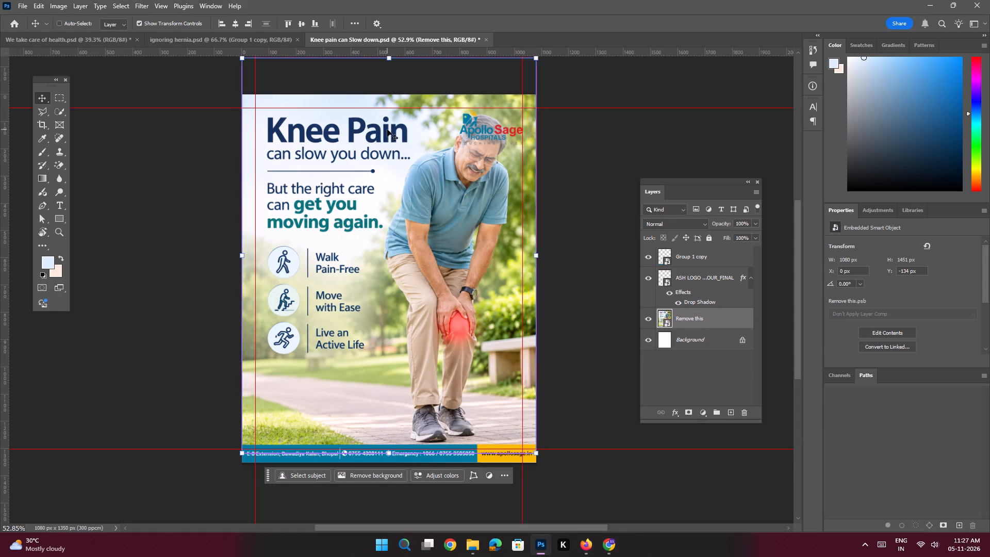
key("ctrl+z")
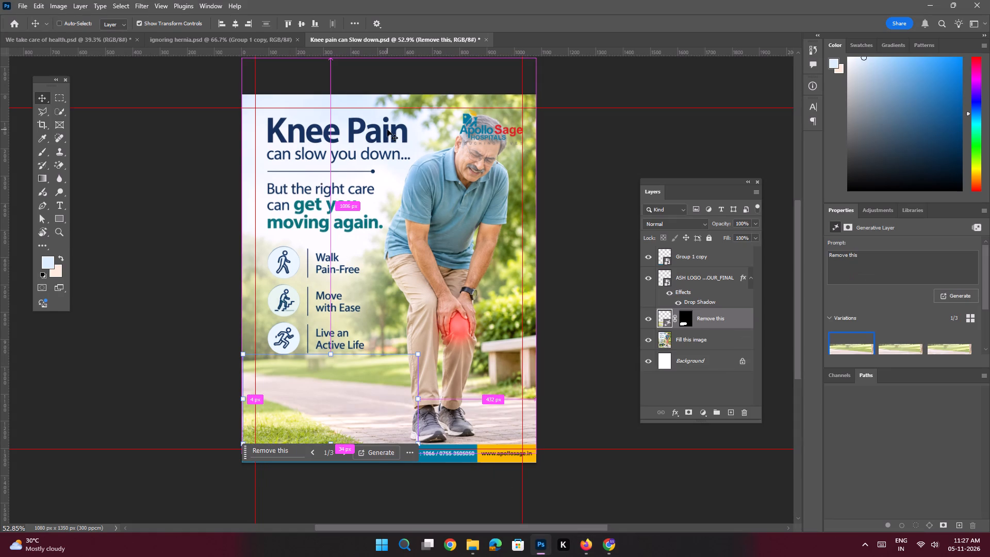
key("ctrl+shift+z")
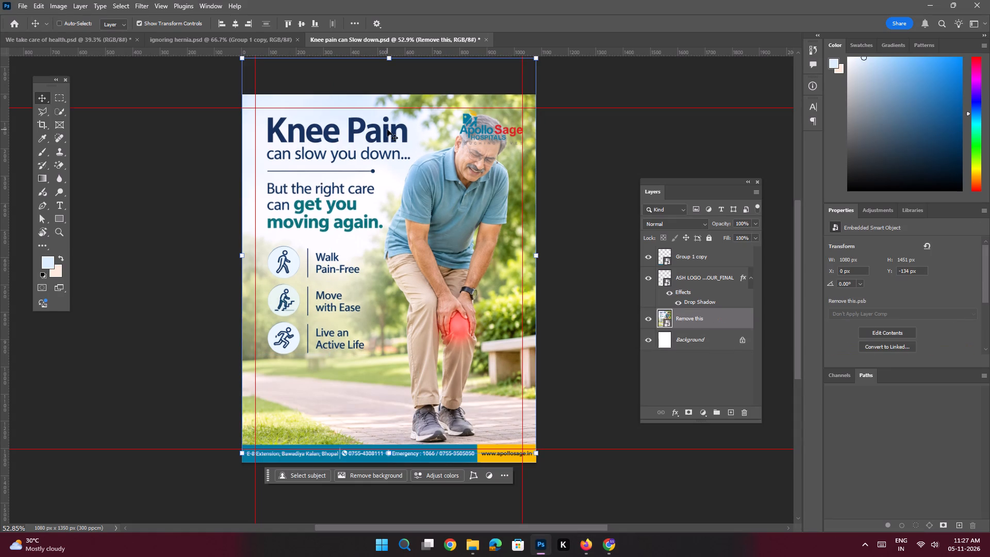
left_click_drag(472, 268, 477, 297, "shift")
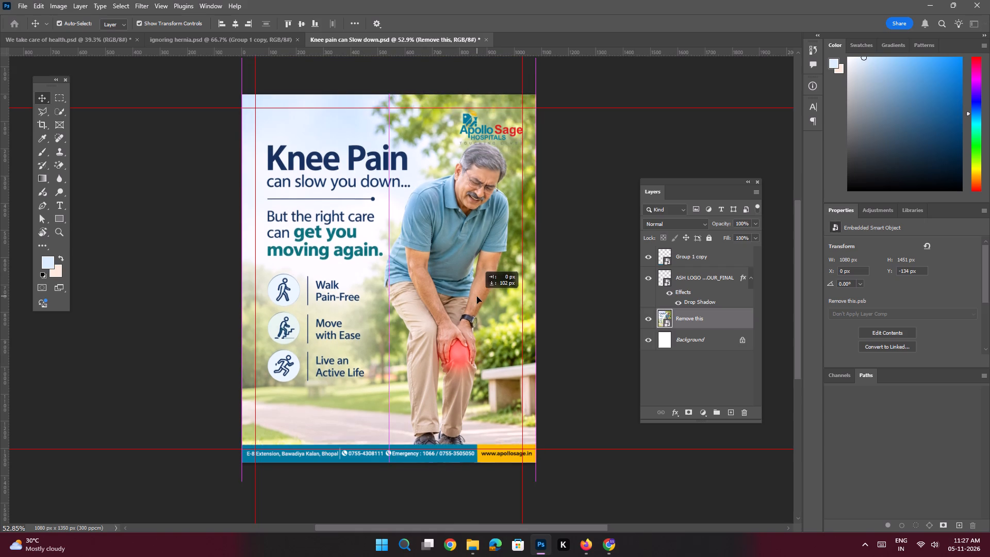
left_click_drag(477, 297, 478, 310, "shift")
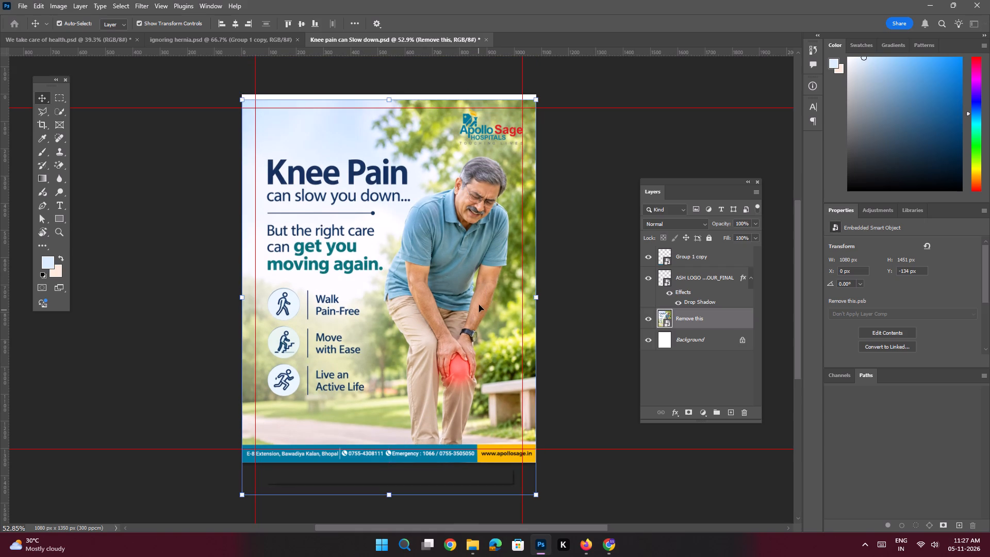
key("space")
key("space")
key("space")
key("space")
key("space")
key("space")
key("space")
key("space")
key("space")
key("space")
key("space")
key("space")
key("space")
key("space")
key("space")
key("space")
key("space")
key("space")
key("space")
key("space")
left_click_drag(494, 252, 487, 262)
left_click_drag(477, 257, 476, 251, "shift")
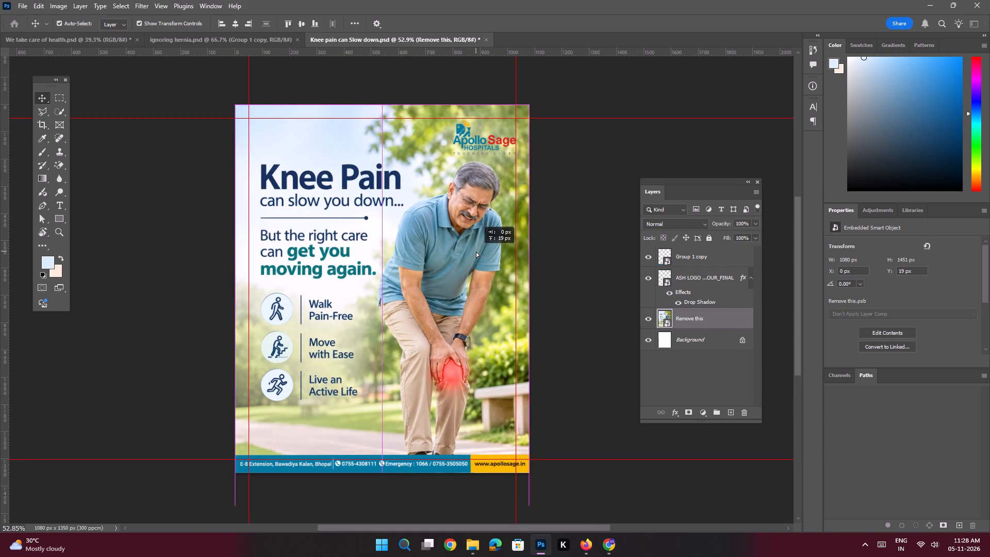
left_click_drag(476, 251, 476, 250, "shift")
key("space")
key("space")
key("space")
key("space")
key("space")
key("space")
key("space")
left_click_drag(504, 217, 494, 231)
left_click(185, 257)
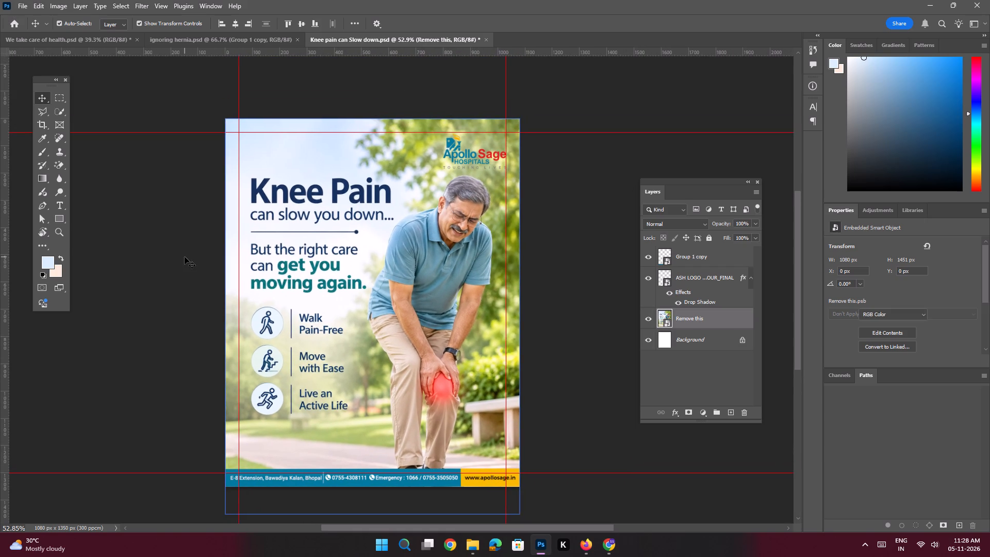
Save the Knee pain can Slow down document.
key("ctrl+s")
Look over the open hernia and We take care of health posters, and examine the Knee Pain layout again.
left_click(199, 35)
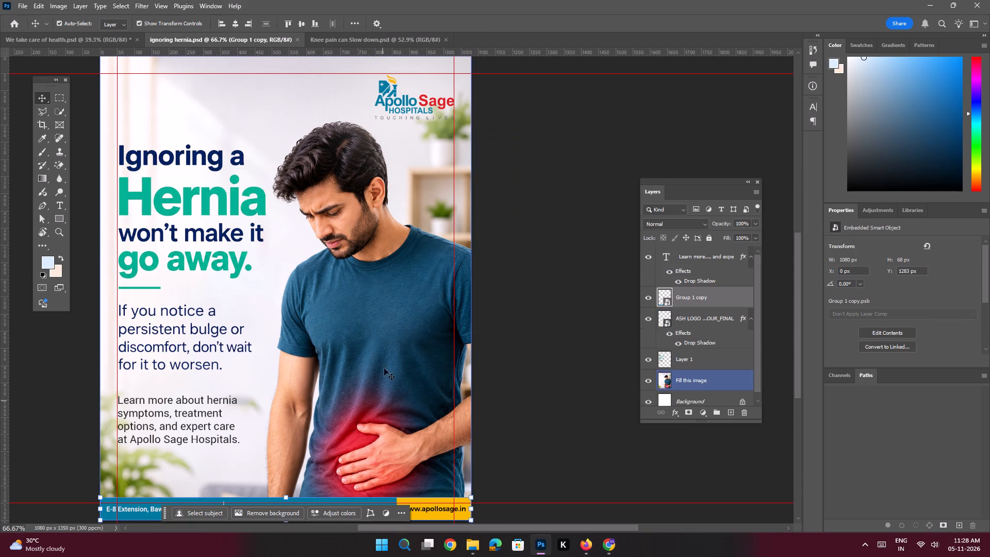
left_click(51, 48)
left_click(51, 38)
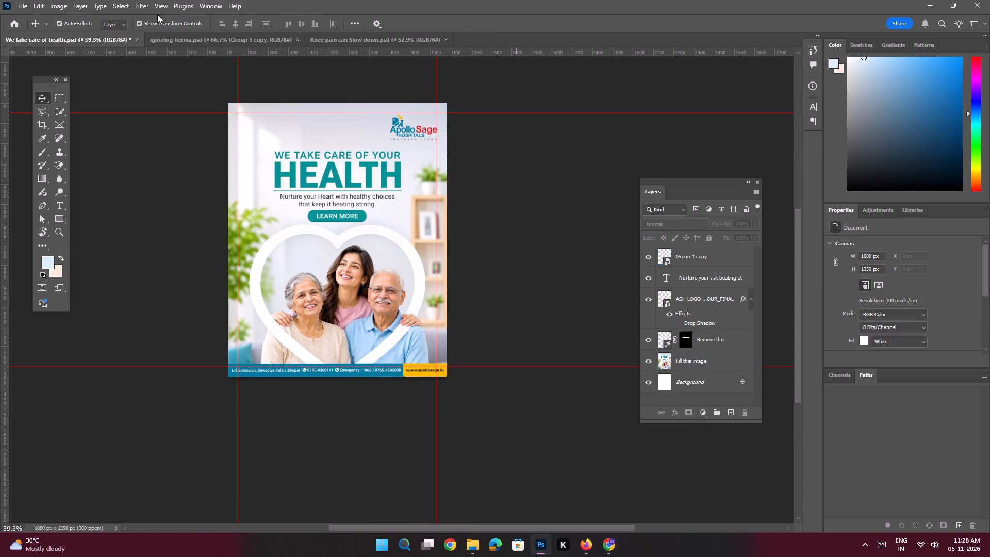
left_click(181, 40)
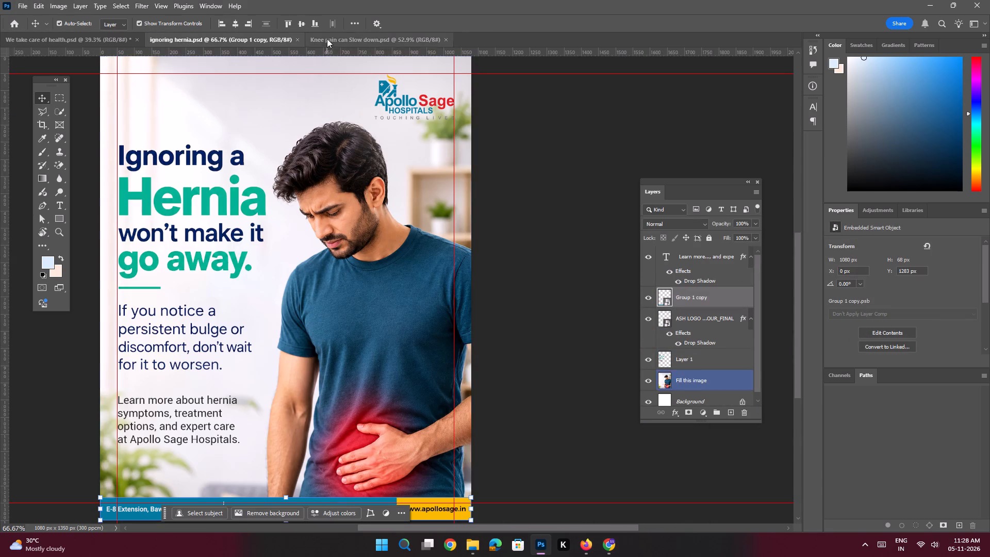
left_click(327, 39)
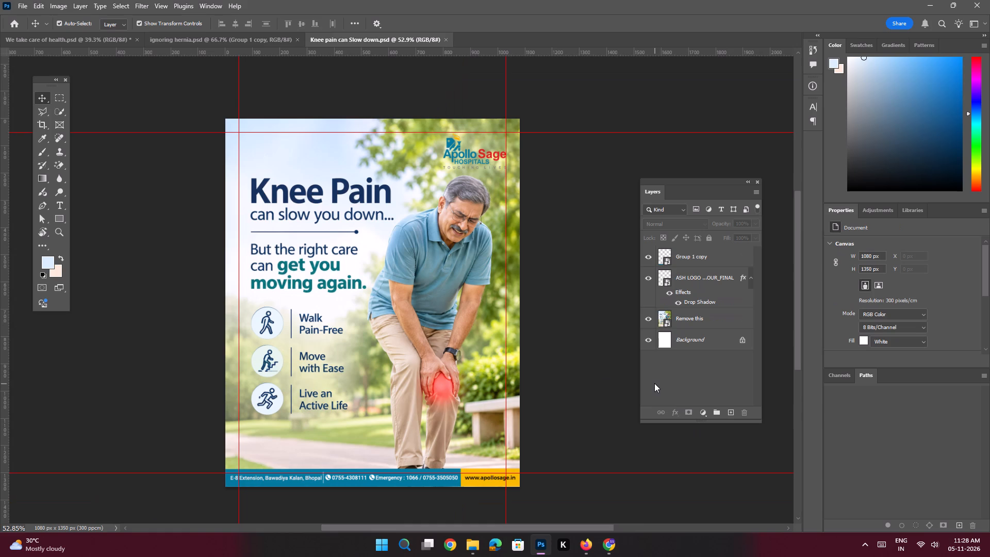
key("space")
key("space")
key("space")
key("space")
key("space")
key("space")
key("space")
key("space")
key("space")
key("space")
left_click_drag(505, 366, 497, 365)
left_click(152, 281)
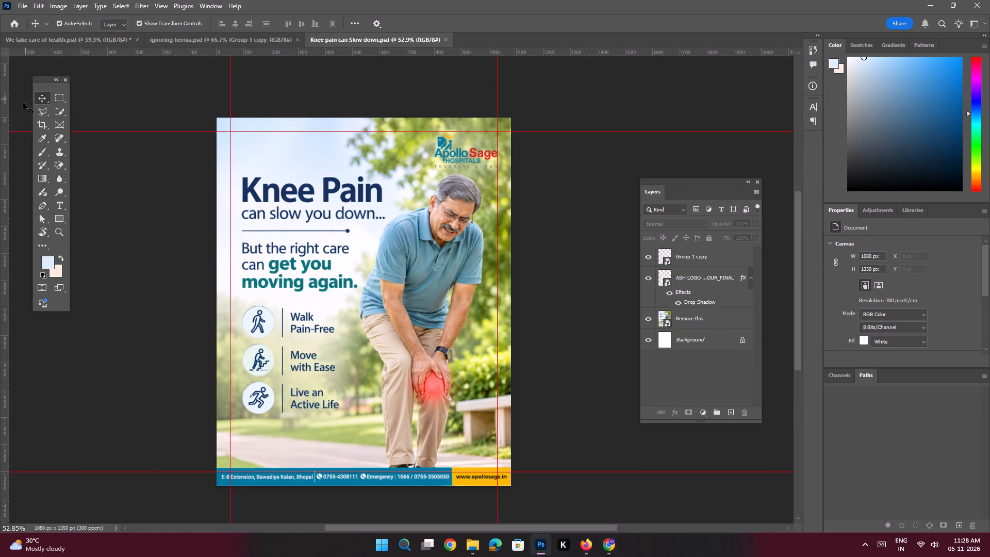
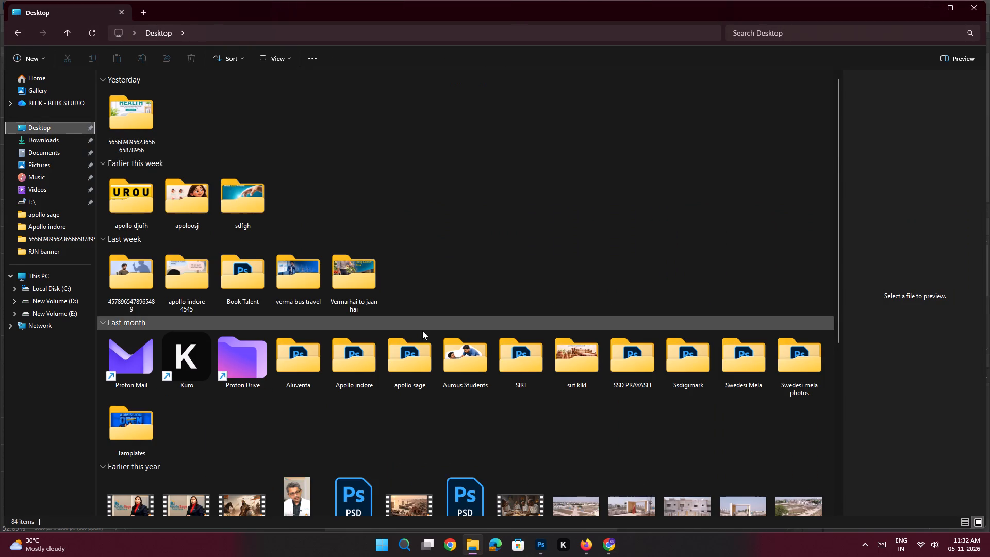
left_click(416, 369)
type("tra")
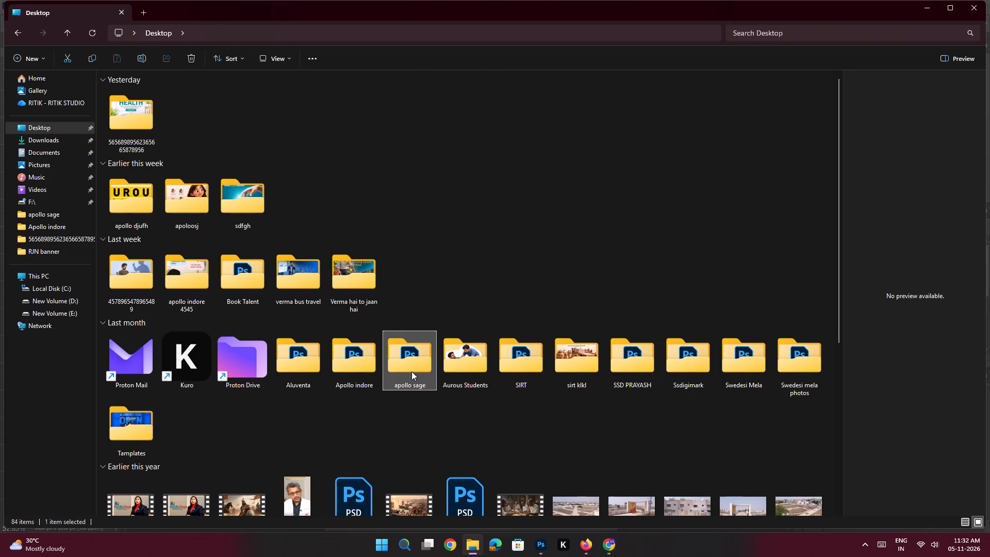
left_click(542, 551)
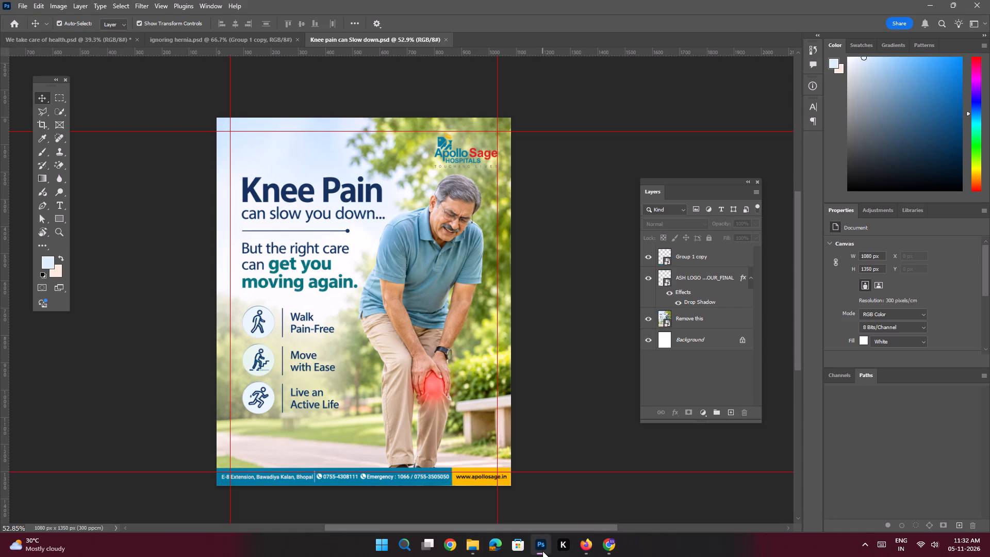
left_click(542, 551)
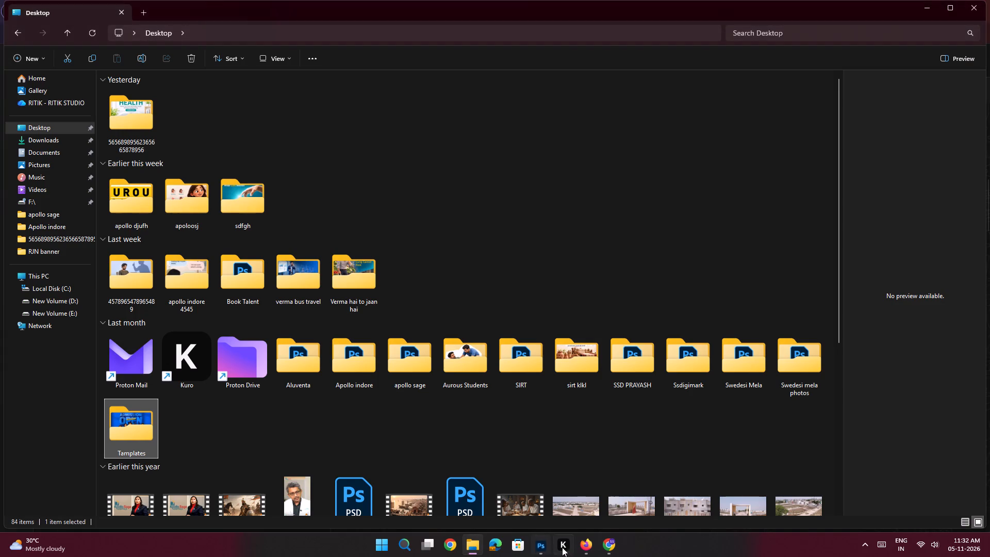